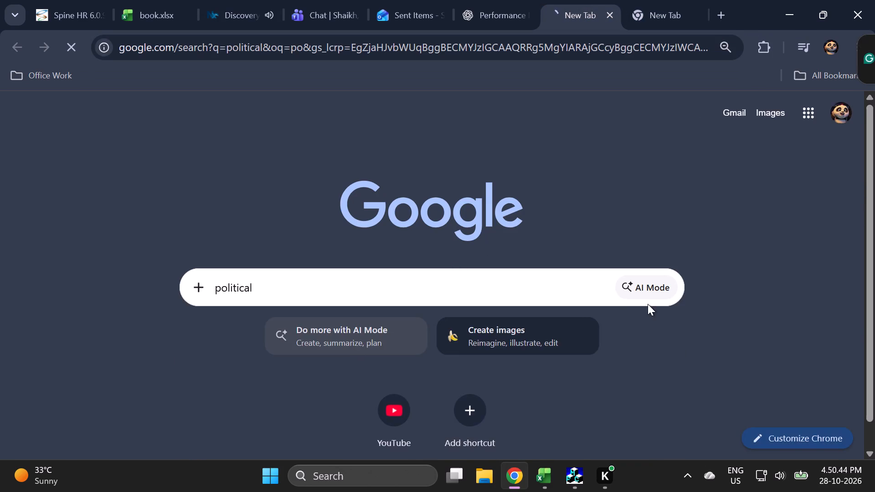
pyautogui.moveTo(151, 279); pyautogui.dragTo(99, 275)
pyautogui.hotkey('ctrl', 'c')
pyautogui.hotkey('ctrl', 'c')
pyautogui.hotkey('ctrl', 'c')
pyautogui.hotkey('ctrl', 'c')
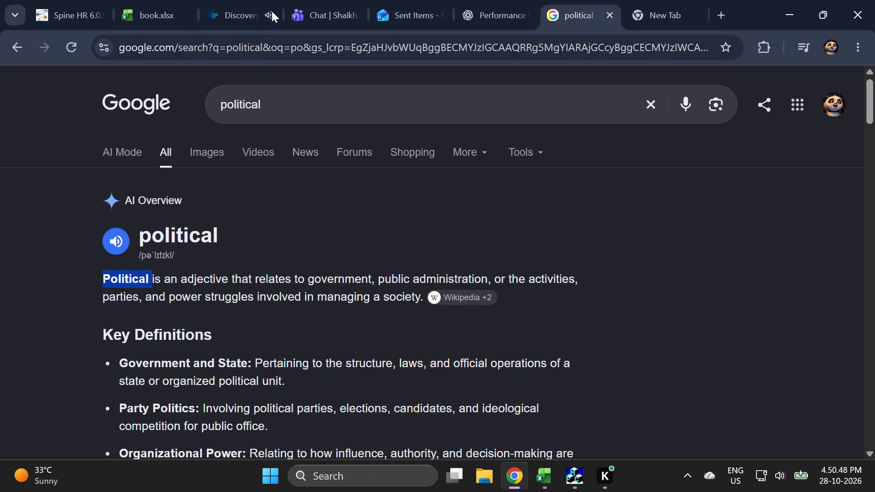
# Back in Discovery, submit the KENS-TV campaign spot as Doubtfire with the copied word "Political" as its text.
pyautogui.click(271, 0)
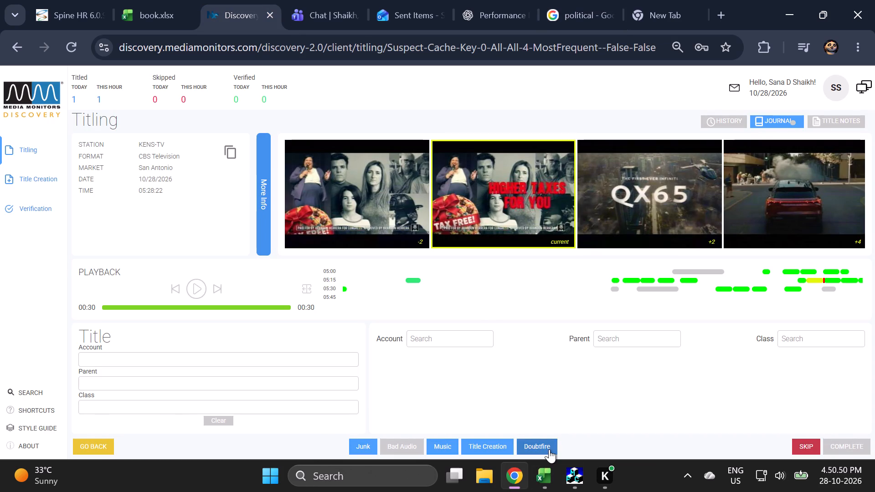
pyautogui.click(549, 449)
pyautogui.click(411, 151)
pyautogui.hotkey('ctrl', 'v')
pyautogui.click(481, 210)
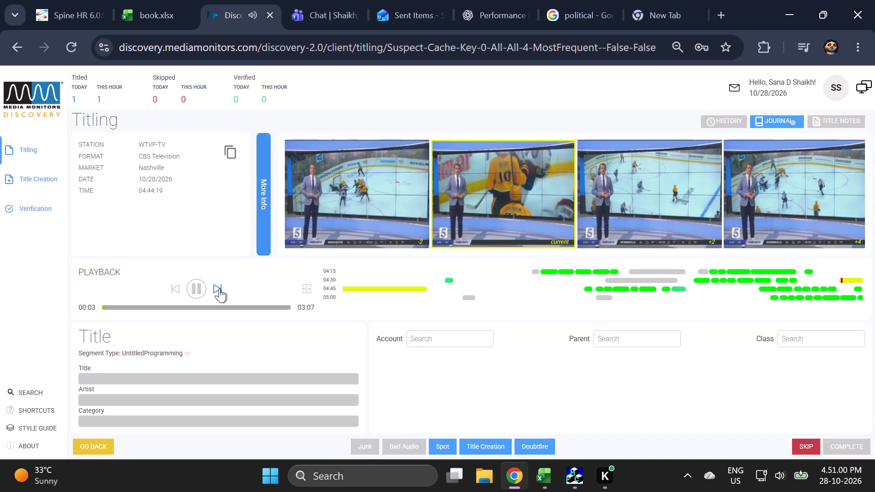
# Skim through the WTVF-TV untitled programming segment and mark it as Junk.
pyautogui.click(219, 288)
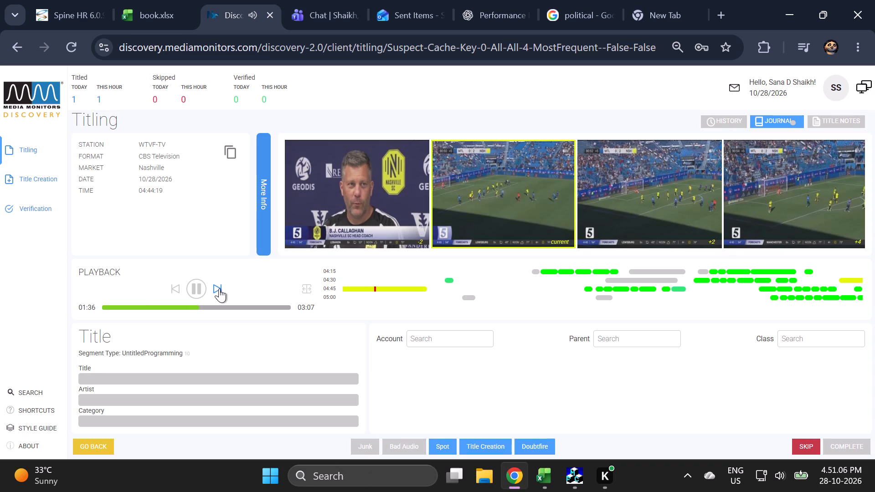
pyautogui.click(219, 288)
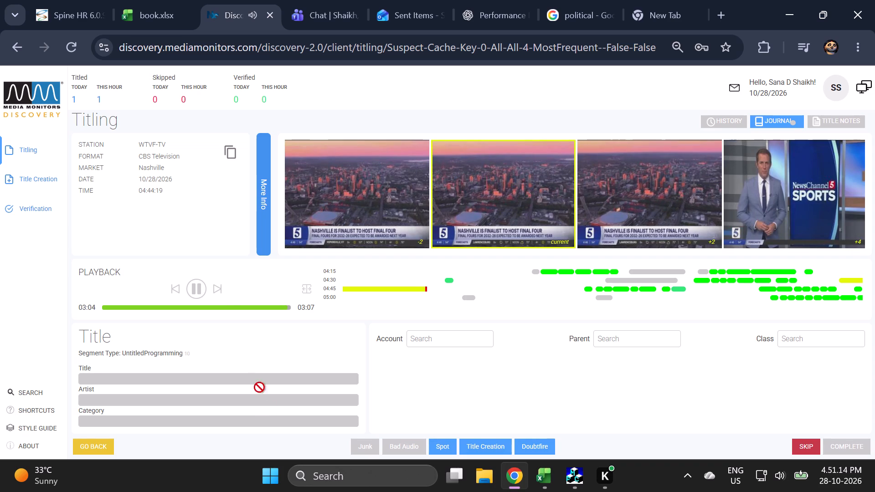
pyautogui.click(361, 444)
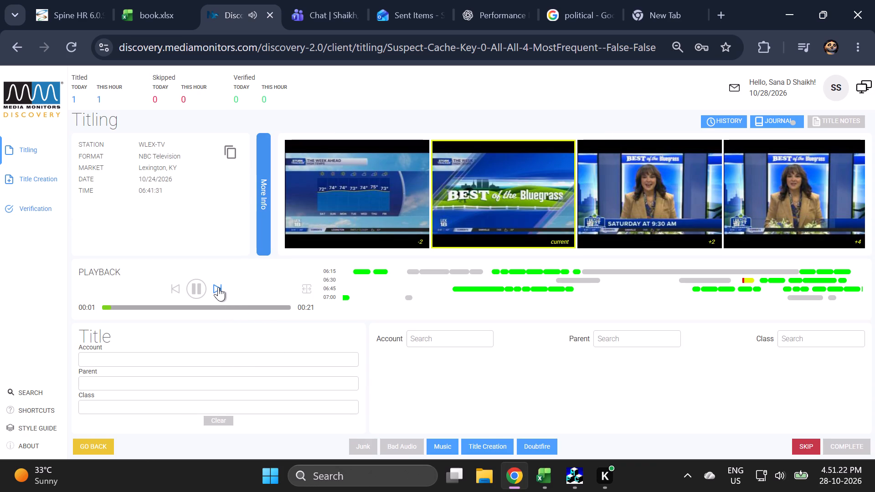
# Review the WLEX-TV Best of the Bluegrass spot and assign it the WLEX-TV account, parent The EW Scripps Company, class Television & Cable TV.
pyautogui.click(218, 287)
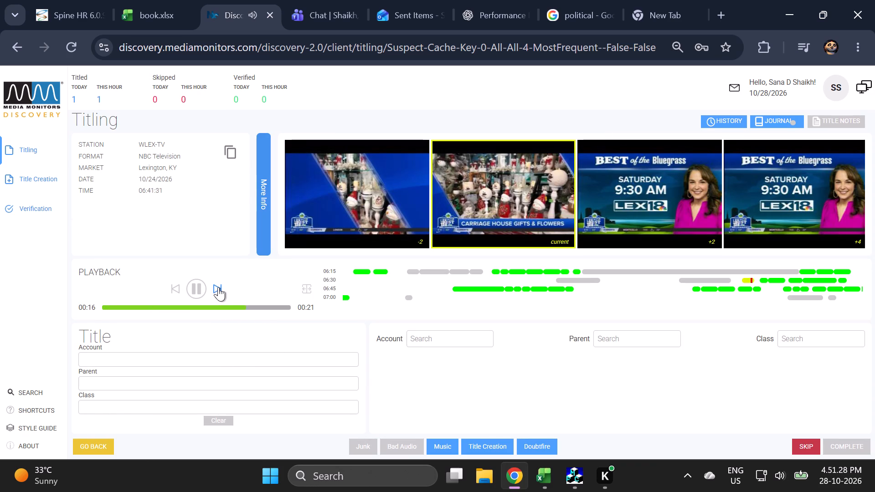
pyautogui.click(175, 286)
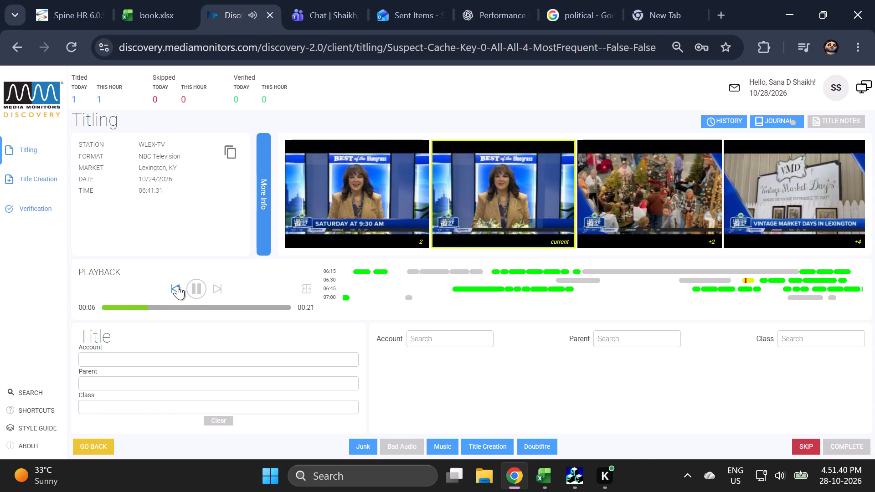
pyautogui.moveTo(170, 143); pyautogui.dragTo(132, 145)
pyautogui.hotkey('ctrl', 'c')
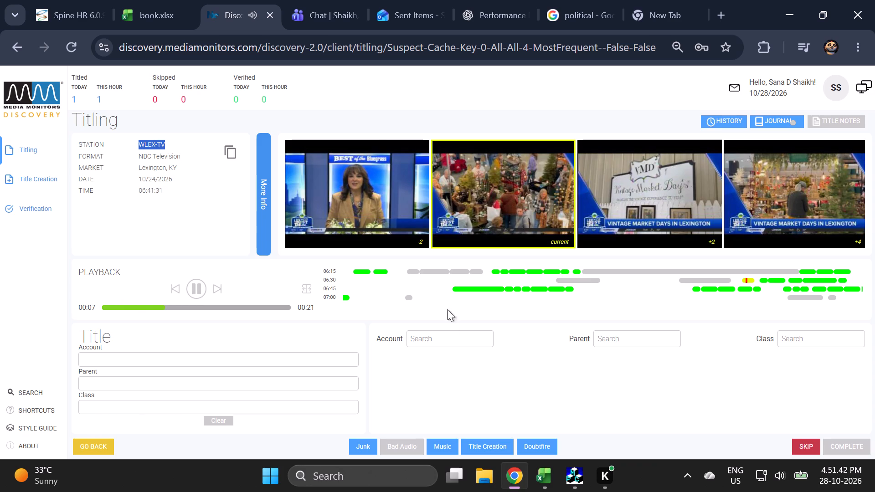
pyautogui.click(449, 338)
pyautogui.hotkey('ctrl', 'v')
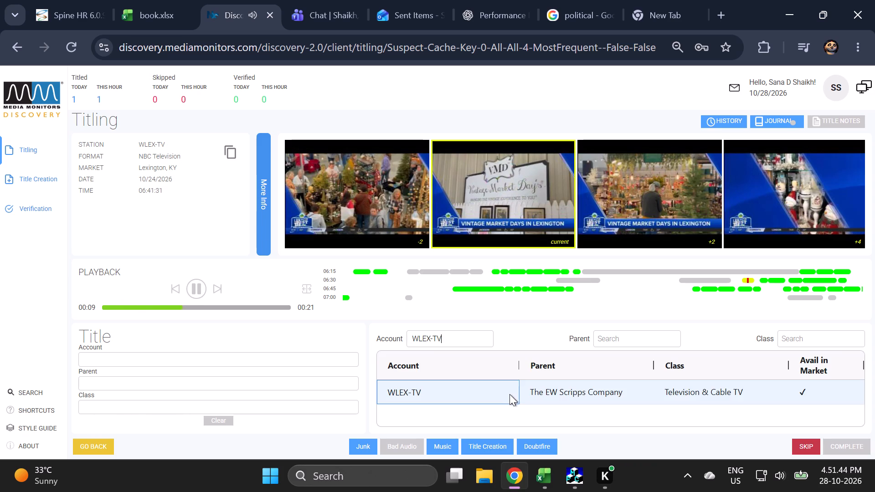
pyautogui.click(509, 394)
pyautogui.keyDown('ctrl'); pyautogui.scroll(-1, 522, 329); pyautogui.keyUp('ctrl')
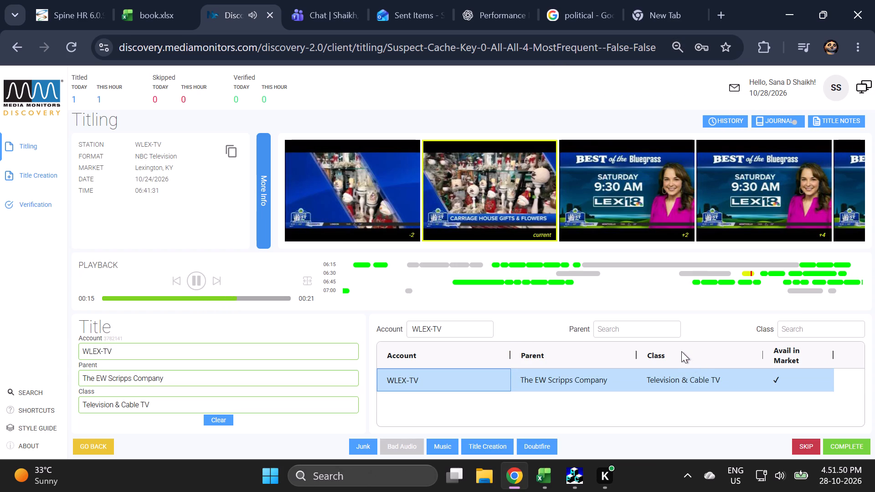
pyautogui.click(759, 374)
pyautogui.click(801, 374)
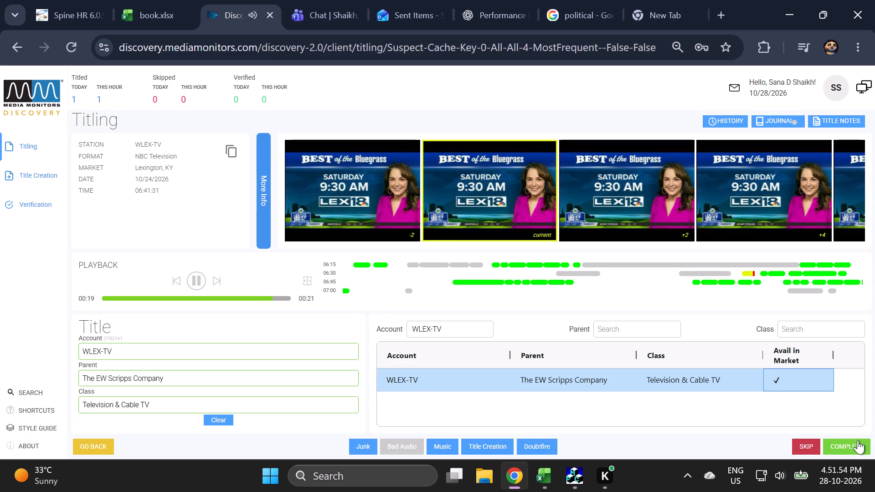
pyautogui.moveTo(858, 442); pyautogui.dragTo(868, 339)
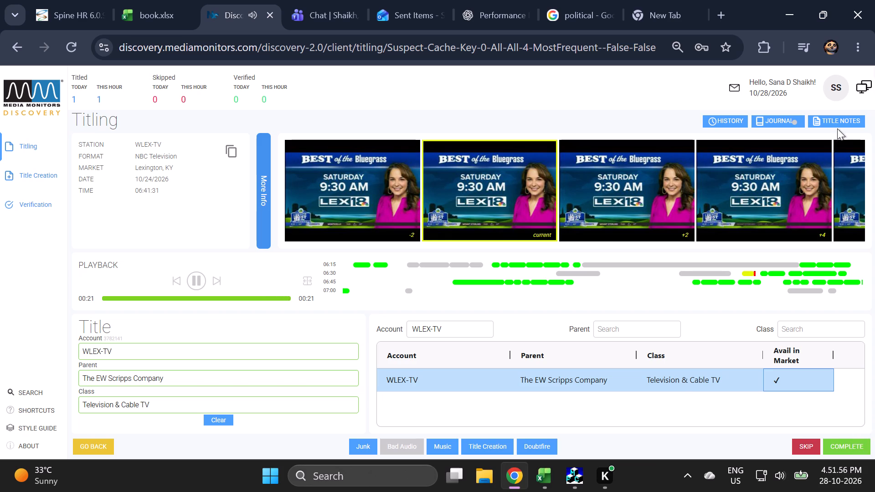
# Check the previously saved links in the WLEX-TV title notes and close them without saving.
pyautogui.click(837, 120)
pyautogui.moveTo(328, 294); pyautogui.dragTo(326, 295)
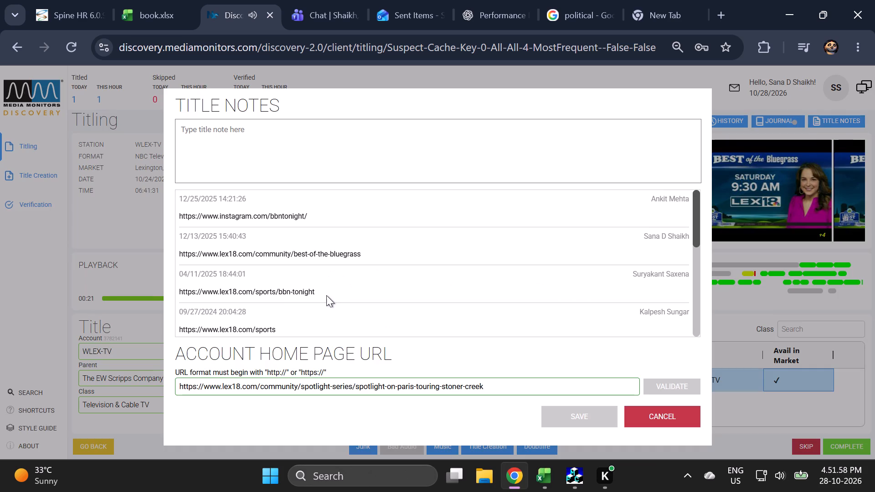
pyautogui.moveTo(326, 295); pyautogui.dragTo(253, 295)
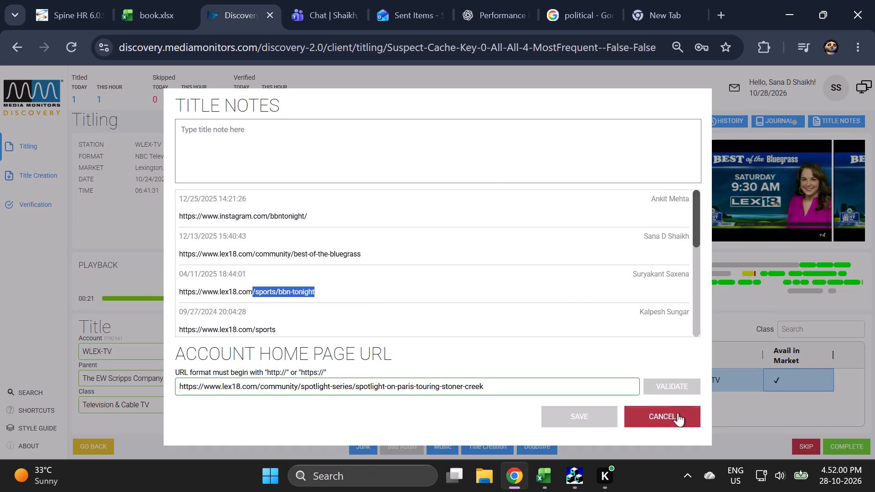
pyautogui.click(678, 413)
# Complete the titling of the WLEX-TV spot.
pyautogui.click(757, 370)
pyautogui.click(866, 449)
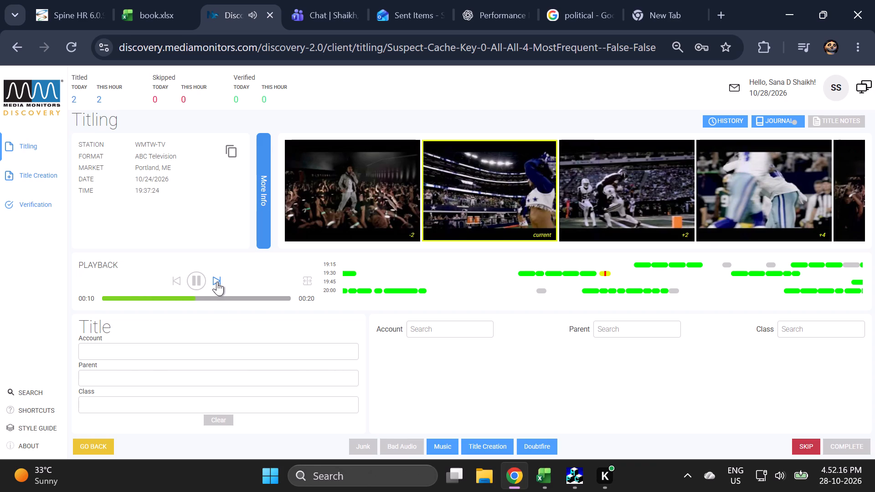
# Skip ahead through the WMTW-TV spot to preview its content.
pyautogui.click(217, 282)
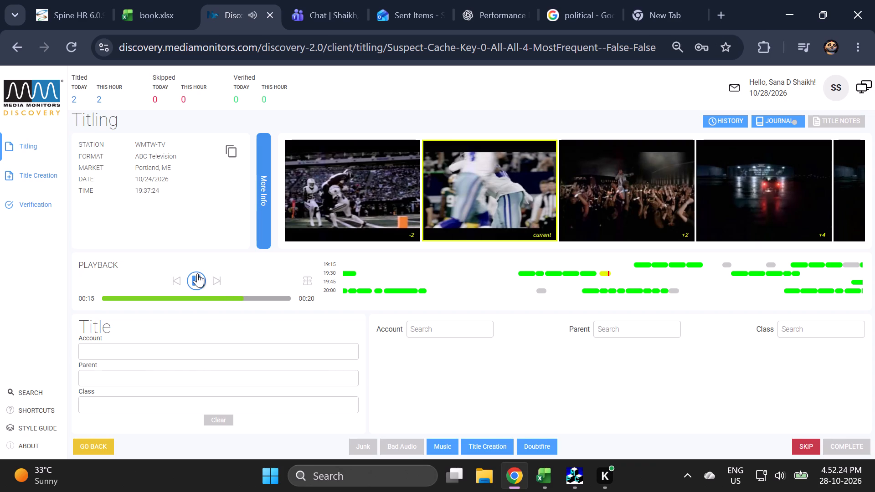
# Switch to the blank browser tab, then find and launch WhatsApp from the recent Windows searches.
pyautogui.click(664, 0)
pyautogui.click(359, 471)
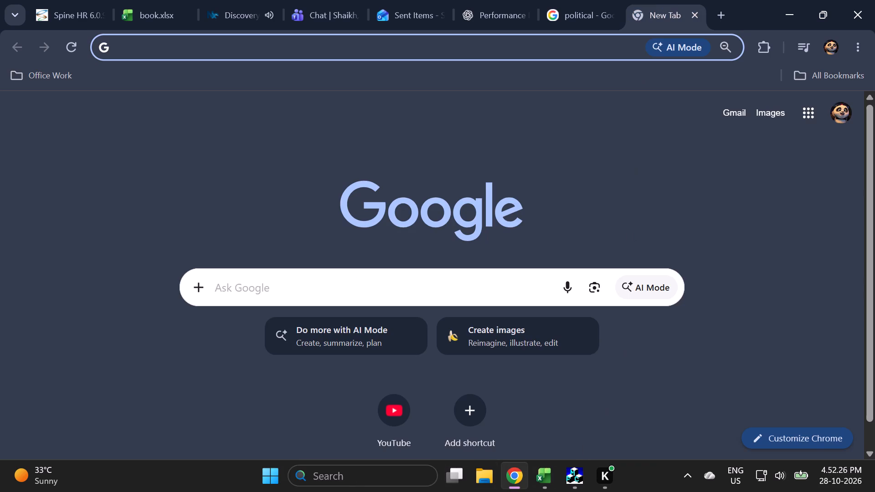
pyautogui.click(386, 97)
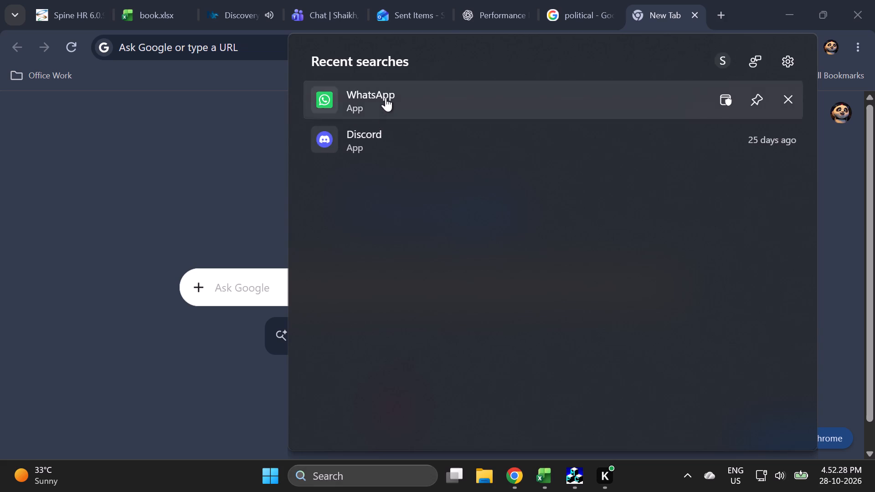
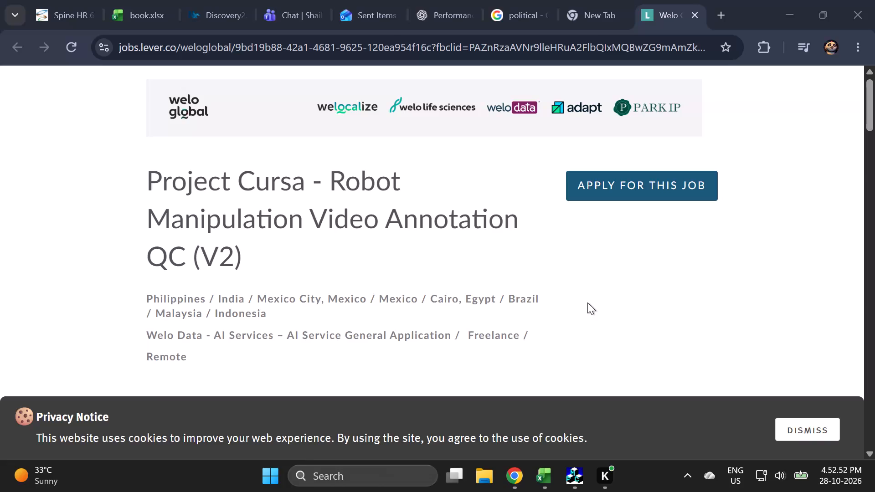
# Dismiss the privacy notice and read through the Project Cursa video annotation QC job posting.
pyautogui.click(806, 430)
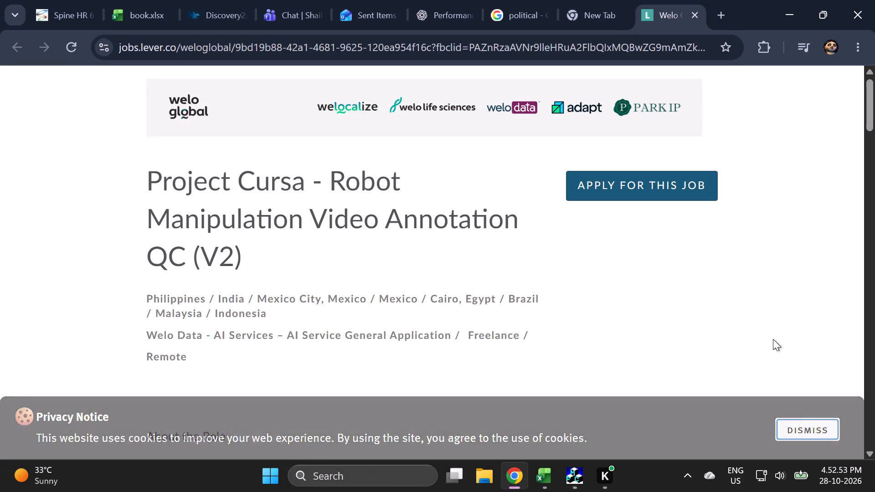
pyautogui.scroll(-2, 767, 331)
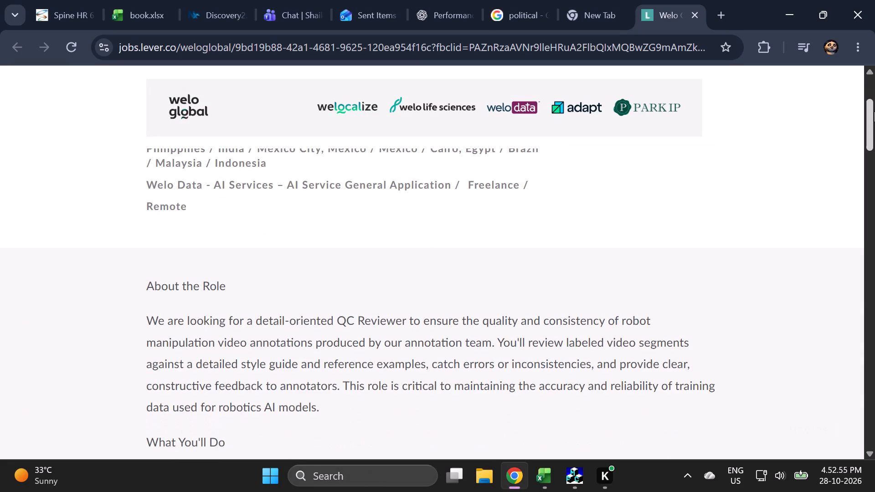
pyautogui.moveTo(862, 125); pyautogui.dragTo(864, 91)
pyautogui.moveTo(874, 147); pyautogui.dragTo(874, 141)
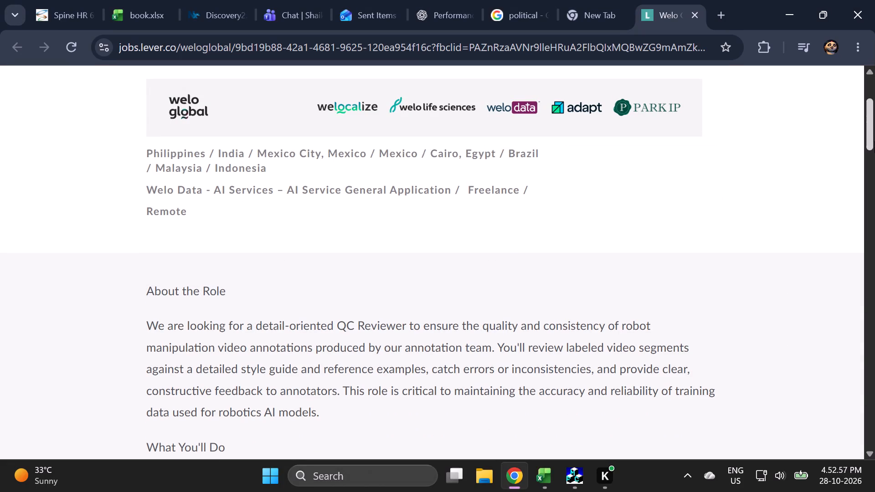
pyautogui.moveTo(874, 141); pyautogui.dragTo(867, 120)
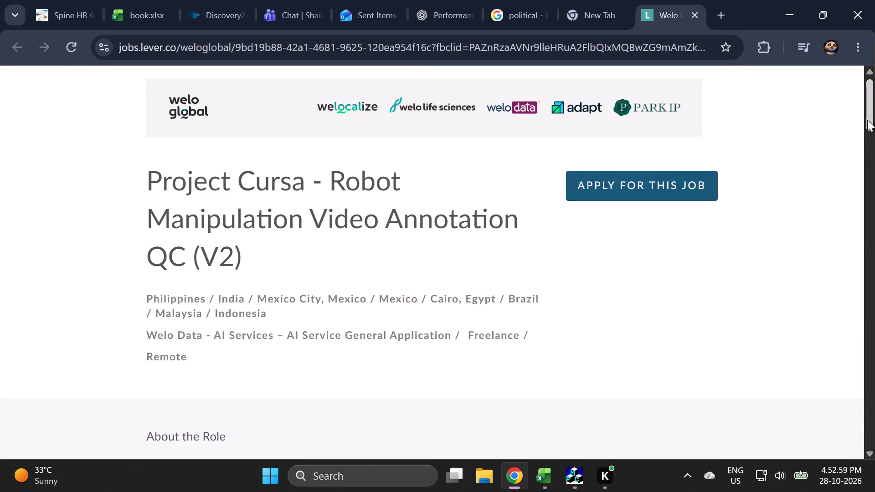
pyautogui.moveTo(867, 120); pyautogui.dragTo(867, 273)
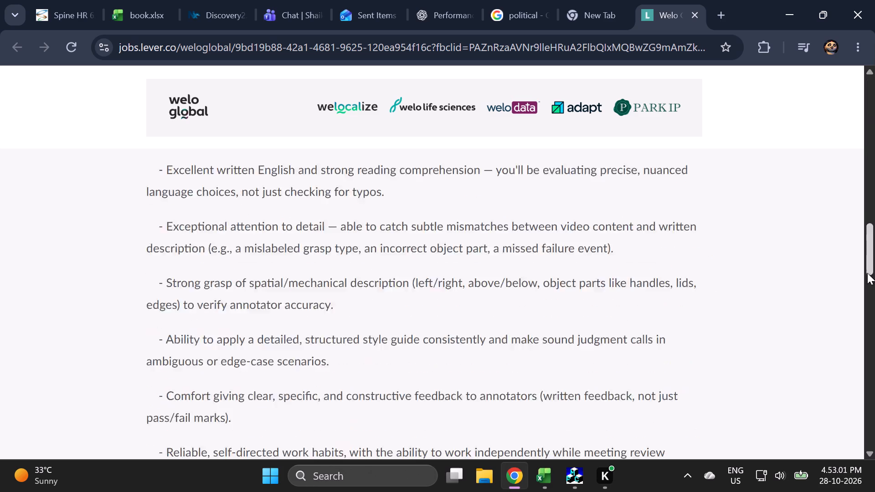
pyautogui.moveTo(867, 273); pyautogui.dragTo(855, 414)
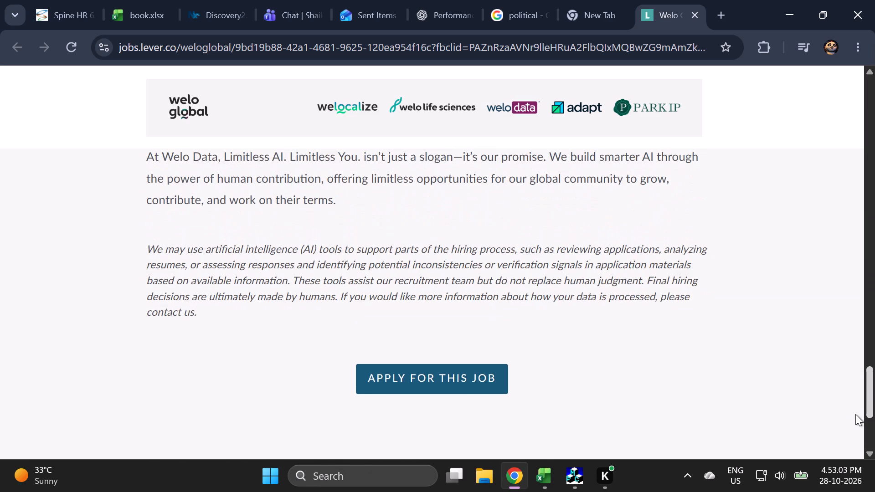
pyautogui.moveTo(855, 414); pyautogui.dragTo(855, 108)
# Open the job's application form, look over its fields and close the job page.
pyautogui.click(654, 190)
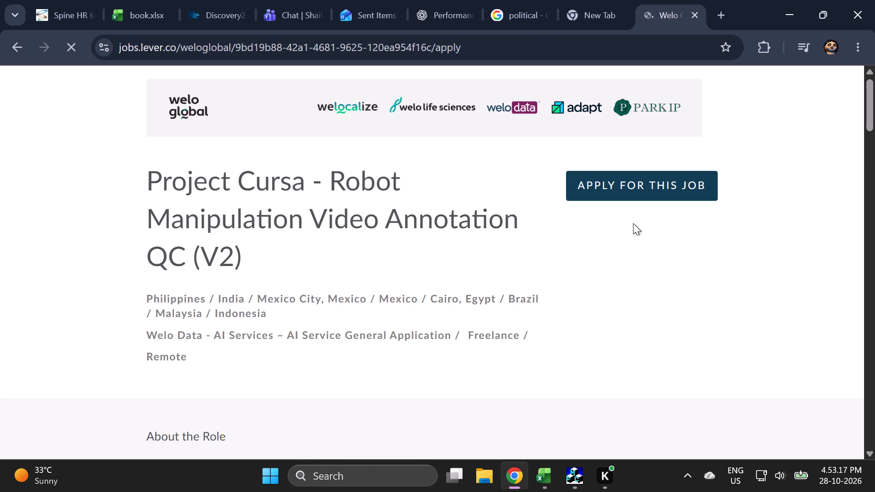
pyautogui.scroll(-2, 633, 232)
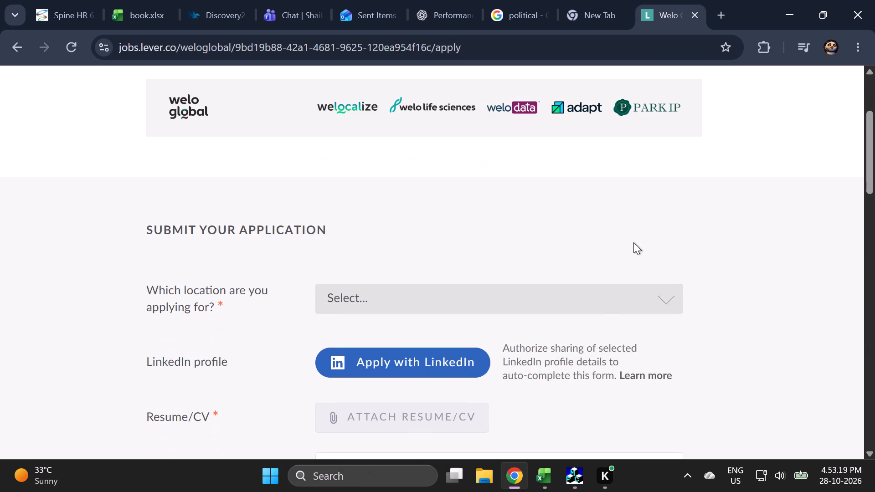
pyautogui.scroll(-1, 633, 242)
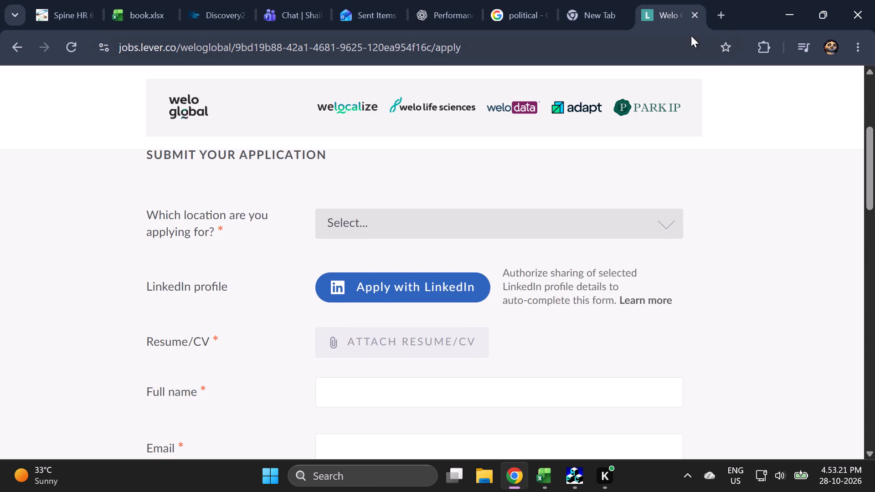
pyautogui.click(689, 18)
pyautogui.click(693, 18)
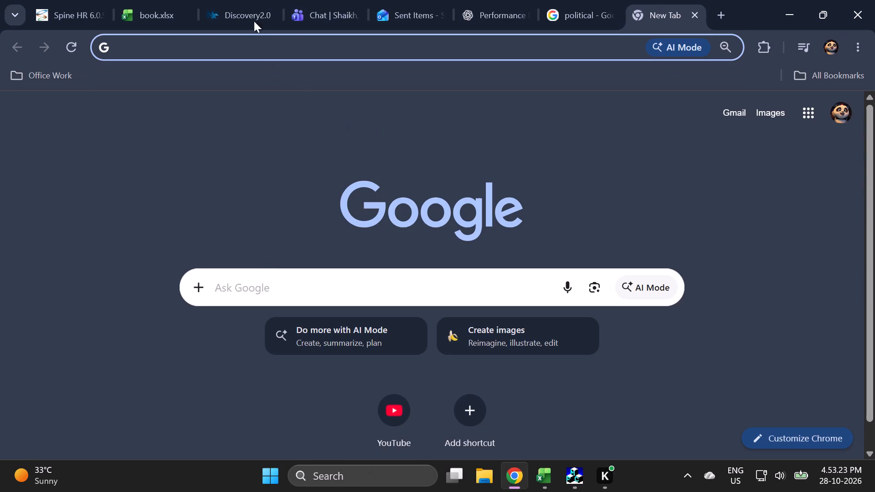
# Go back to the Discovery titling page and replay the closing seconds of the WMTW-TV spot.
pyautogui.click(251, 3)
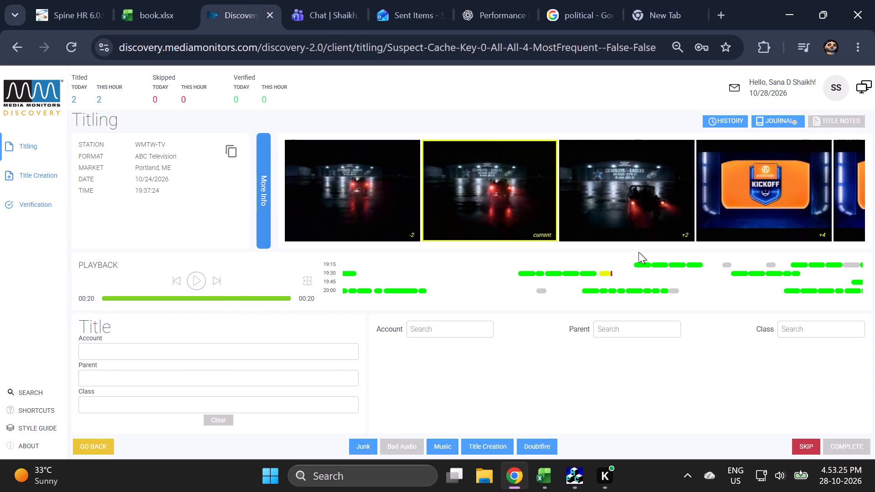
pyautogui.keyDown('ctrl'); pyautogui.scroll(4, 669, 266); pyautogui.keyUp('ctrl')
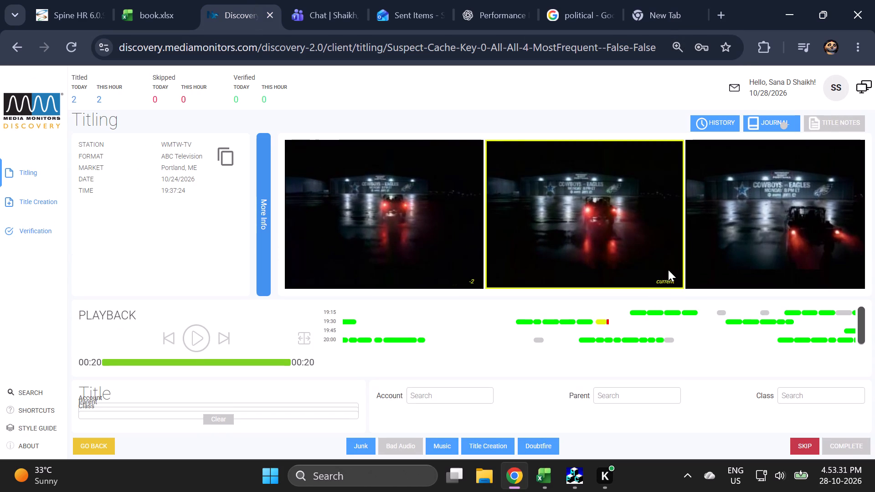
pyautogui.keyDown('ctrl'); pyautogui.scroll(-3, 666, 271); pyautogui.keyUp('ctrl')
pyautogui.click(321, 272)
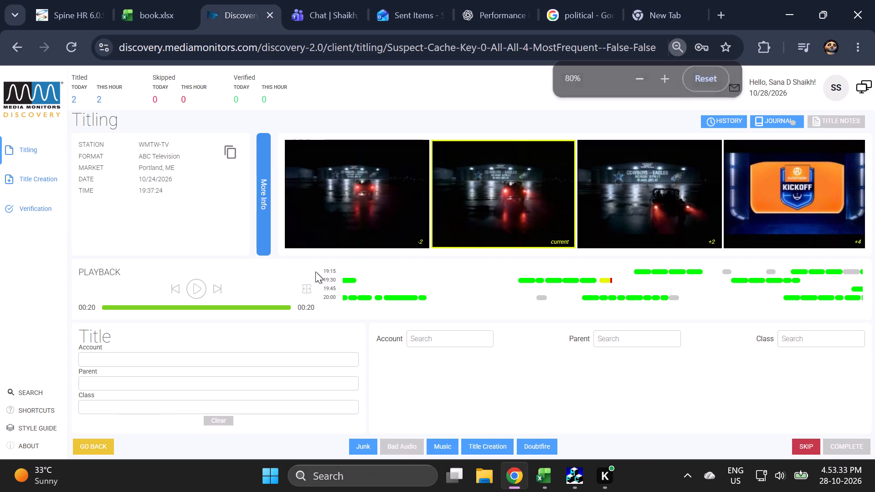
pyautogui.hotkey('alt', '+')
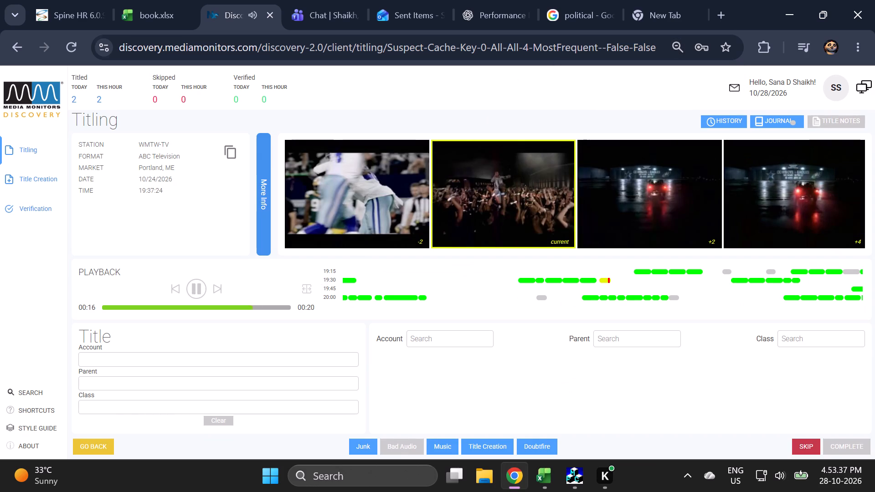
# Begin a Google search in the blank browser tab by entering "cowbays ve".
pyautogui.click(602, 0)
pyautogui.click(654, 12)
pyautogui.moveTo(474, 312); pyautogui.dragTo(473, 293)
pyautogui.click(473, 287)
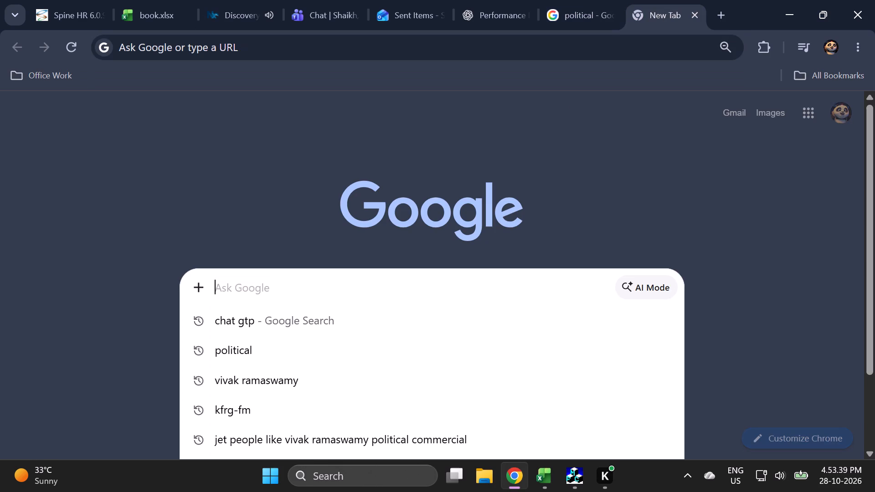
pyautogui.write('cow')
pyautogui.write('bays ve')
pyautogui.press('space')
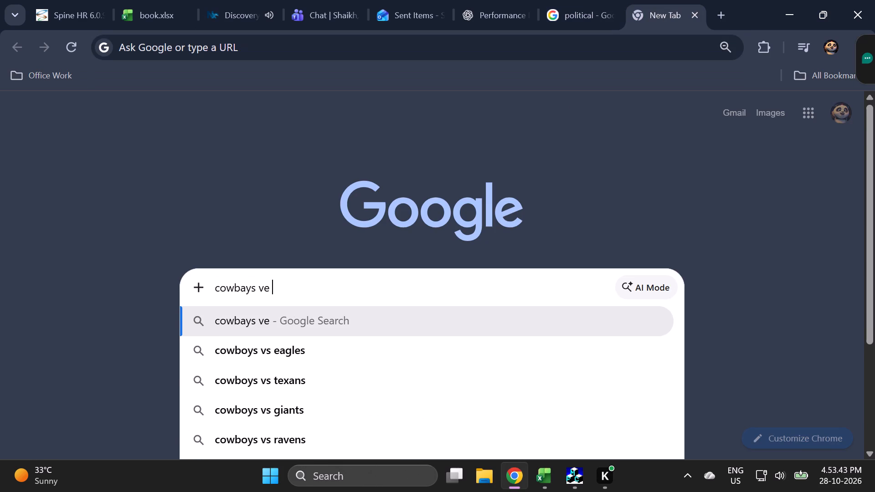
# Return to Discovery, pause the WMTW-TV spot and examine the hangar frame's matchup text up close.
pyautogui.click(245, 0)
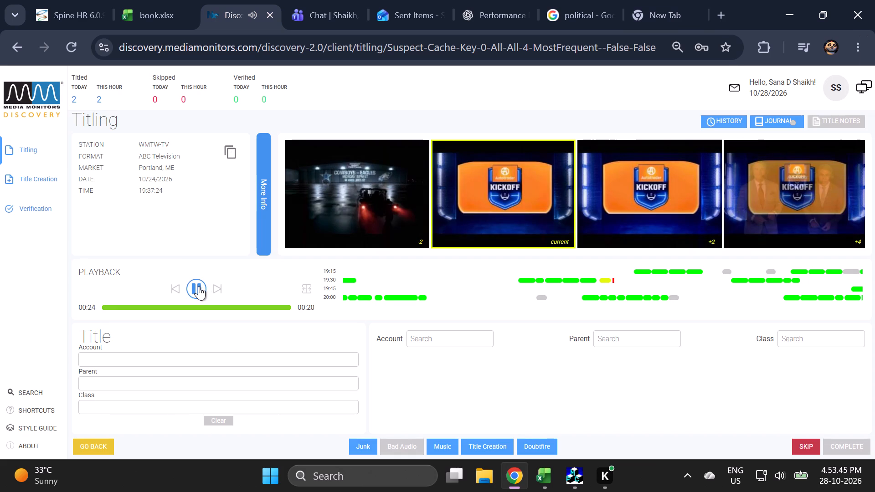
pyautogui.click(199, 286)
pyautogui.keyDown('ctrl'); pyautogui.scroll(3, 317, 285); pyautogui.keyUp('ctrl')
pyautogui.keyDown('ctrl'); pyautogui.scroll(-1, 321, 289); pyautogui.keyUp('ctrl')
pyautogui.keyDown('ctrl'); pyautogui.scroll(1, 322, 290); pyautogui.keyUp('ctrl')
pyautogui.keyDown('ctrl'); pyautogui.scroll(-1, 322, 290); pyautogui.keyUp('ctrl')
pyautogui.keyDown('ctrl'); pyautogui.scroll(3, 322, 290); pyautogui.keyUp('ctrl')
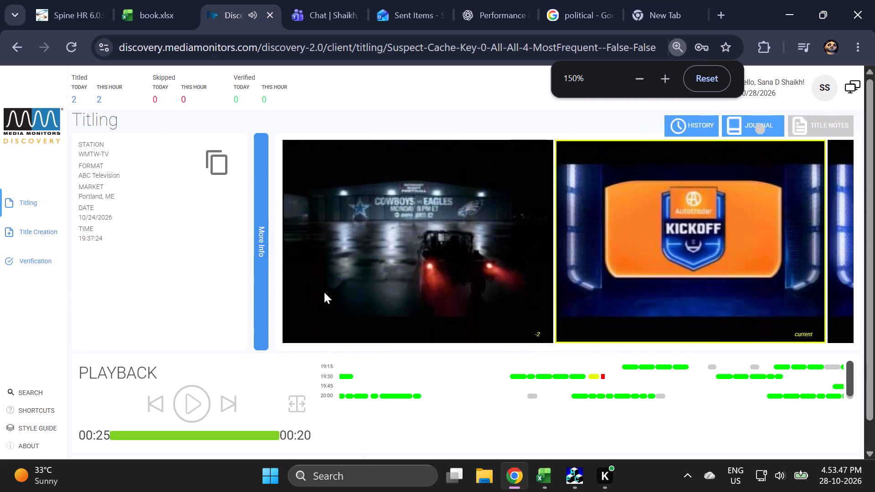
pyautogui.scroll(2, 396, 286)
pyautogui.keyDown('ctrl'); pyautogui.scroll(3, 465, 268); pyautogui.keyUp('ctrl')
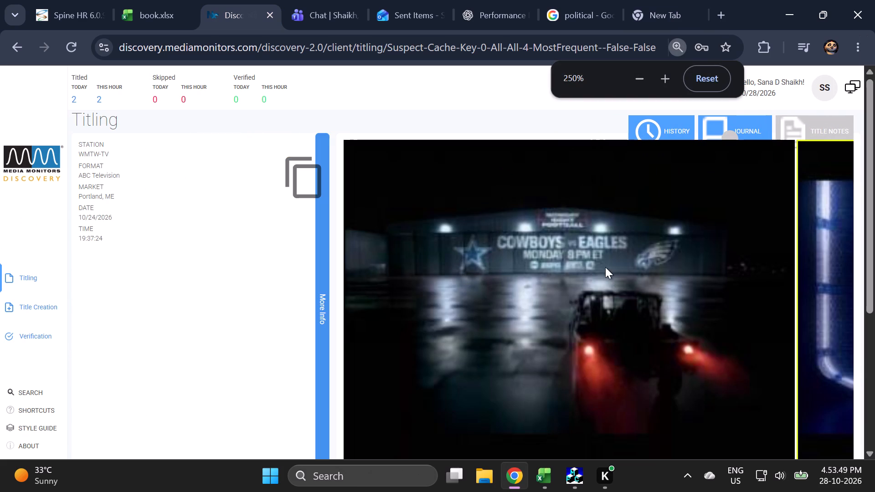
pyautogui.keyDown('ctrl'); pyautogui.scroll(-6, 493, 325); pyautogui.keyUp('ctrl')
# Search Google for the suggested query "cowboys vs eagles" and look over the results.
pyautogui.click(638, 0)
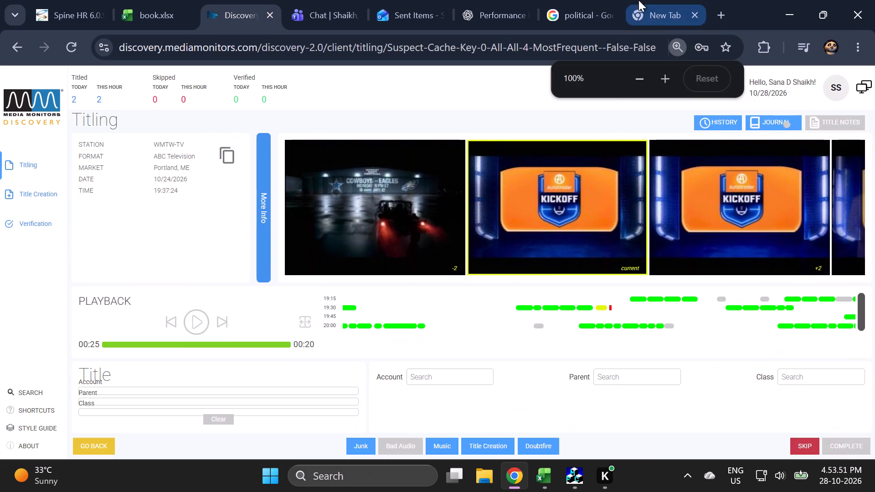
pyautogui.click(393, 288)
pyautogui.click(309, 348)
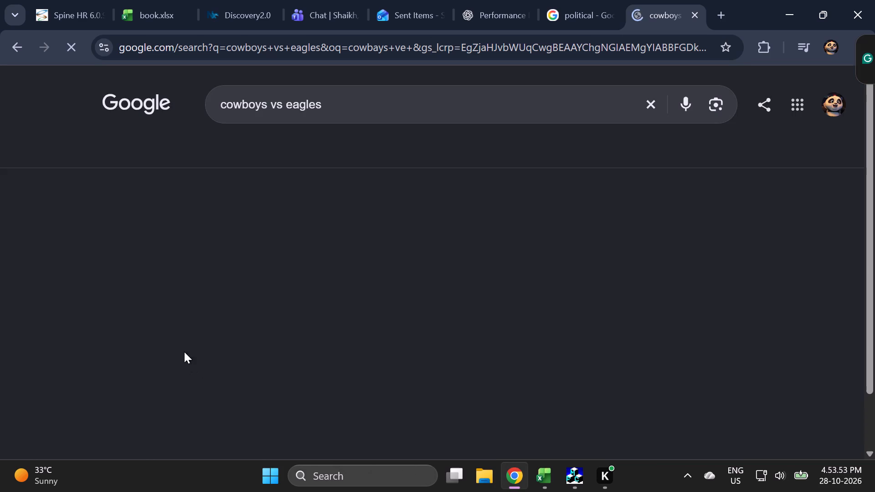
pyautogui.scroll(-3, 258, 369)
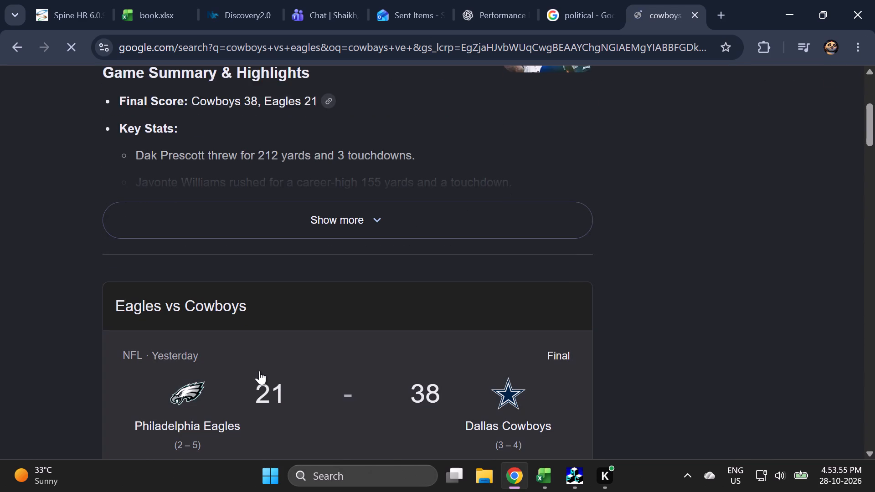
# Restart the WMTW-TV spot in Discovery, search accounts for "NFL national" and assign NFL National Football League with class Sporting Clubs-Events.
pyautogui.click(252, 0)
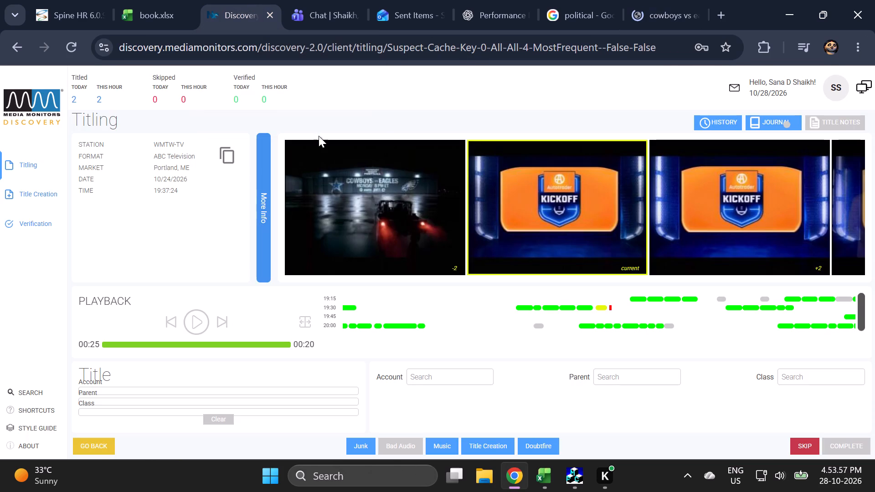
pyautogui.keyDown('ctrl'); pyautogui.scroll(-2, 418, 316); pyautogui.keyUp('ctrl')
pyautogui.click(174, 286)
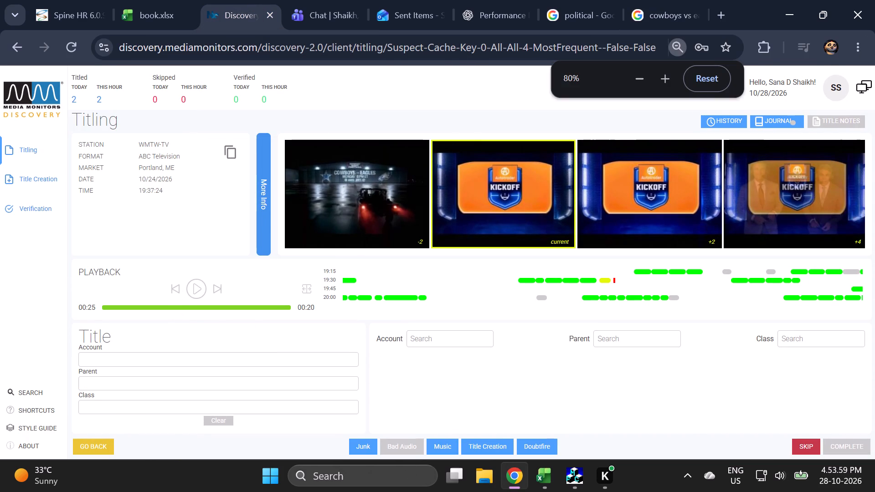
pyautogui.click(423, 345)
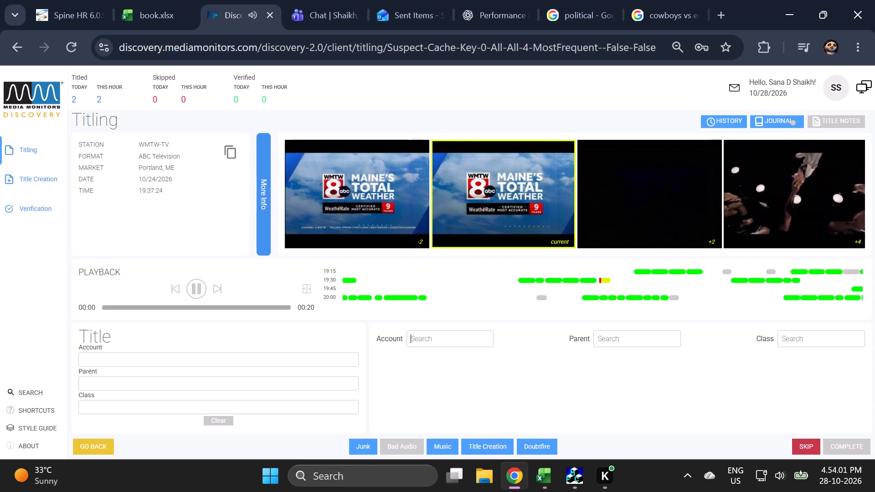
pyautogui.write('NFL national')
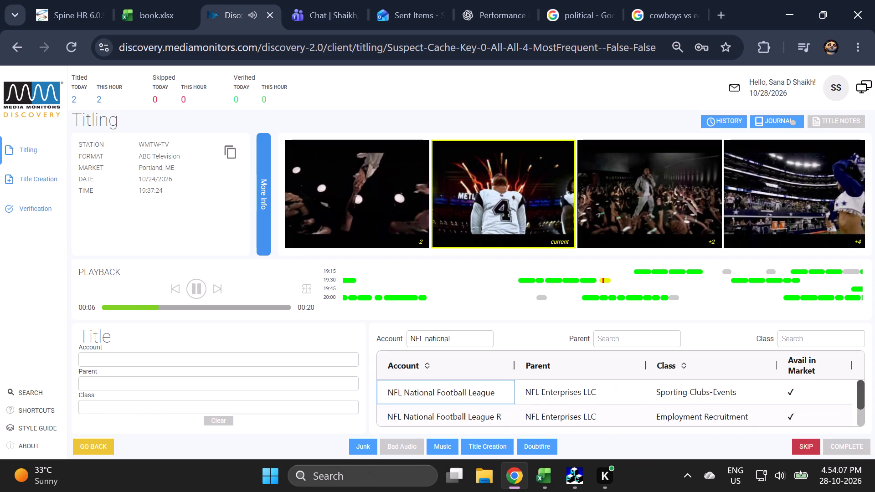
pyautogui.keyDown('ctrl'); pyautogui.scroll(-2, 491, 288); pyautogui.keyUp('ctrl')
pyautogui.click(491, 362)
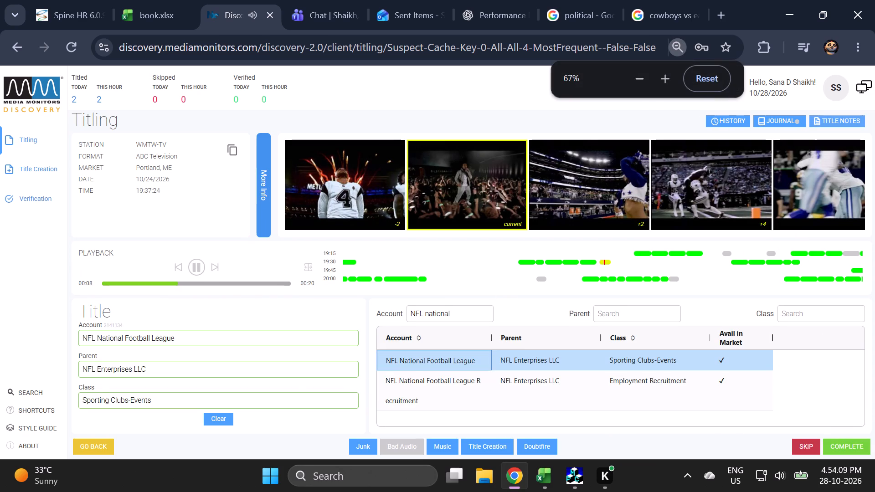
# Filter the account results by the copied class Sporting Clubs-Events and select NFL National Football League again.
pyautogui.click(284, 393)
pyautogui.hotkey('ctrl', 'c')
pyautogui.keyDown('ctrl'); pyautogui.click(802, 310); pyautogui.keyUp('ctrl')
pyautogui.hotkey('ctrl', 'v')
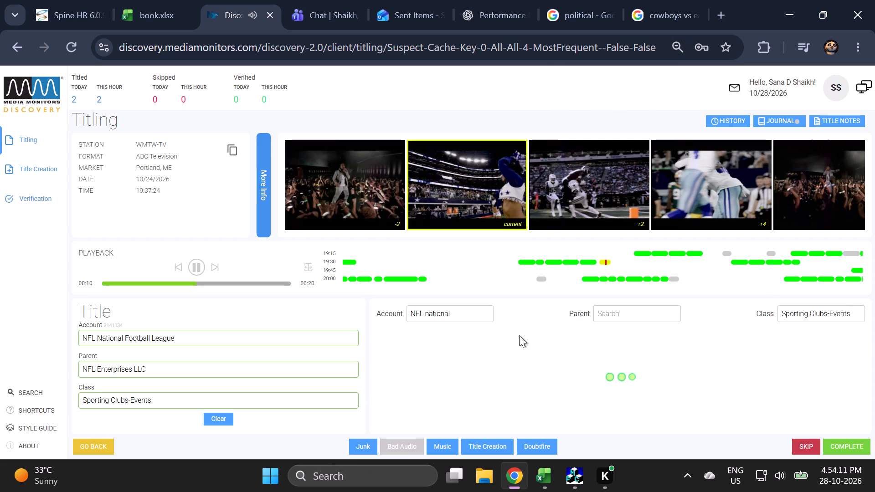
pyautogui.click(484, 358)
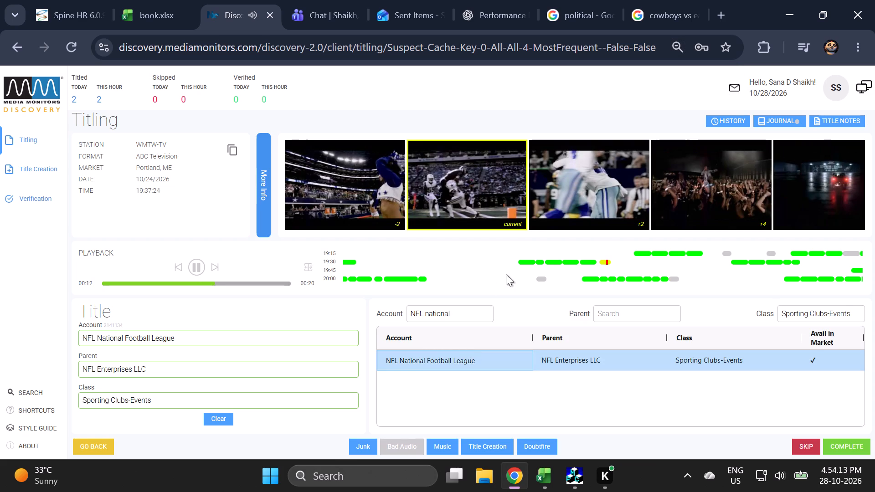
# Check the WMTW-TV spot's additional information, collapse it and replay the spot from the start, skipping ahead.
pyautogui.click(268, 224)
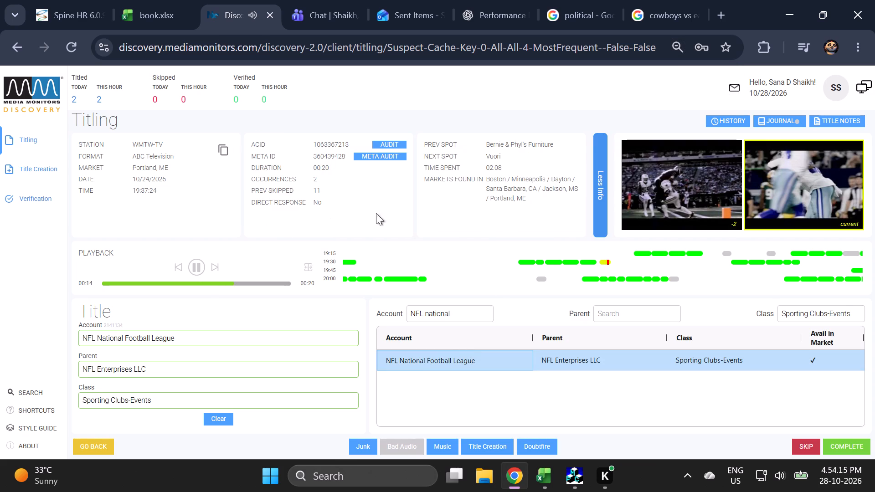
pyautogui.click(604, 179)
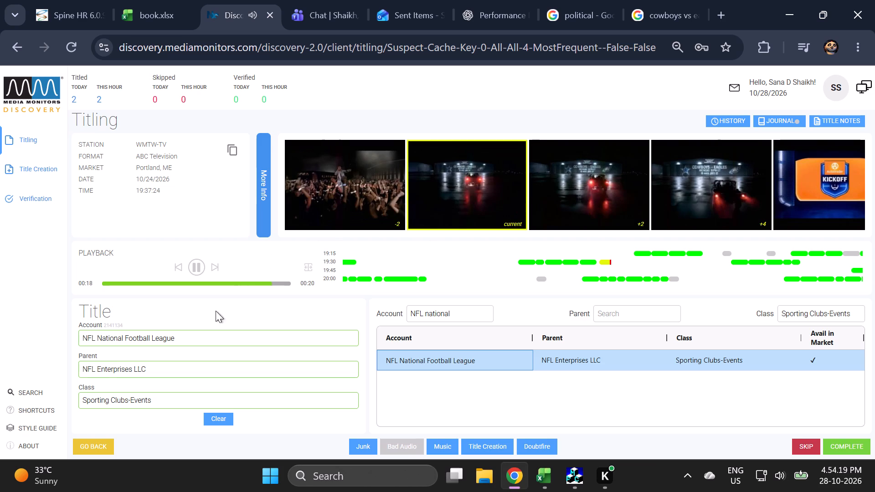
pyautogui.click(179, 266)
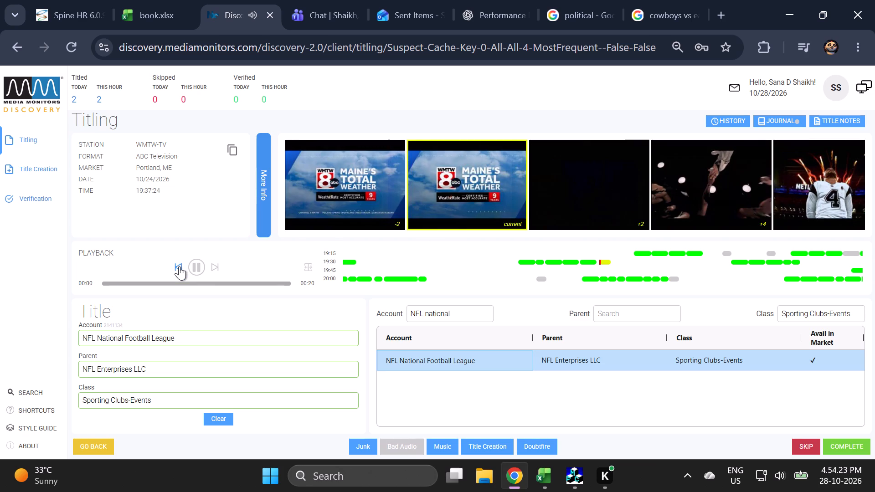
pyautogui.click(215, 269)
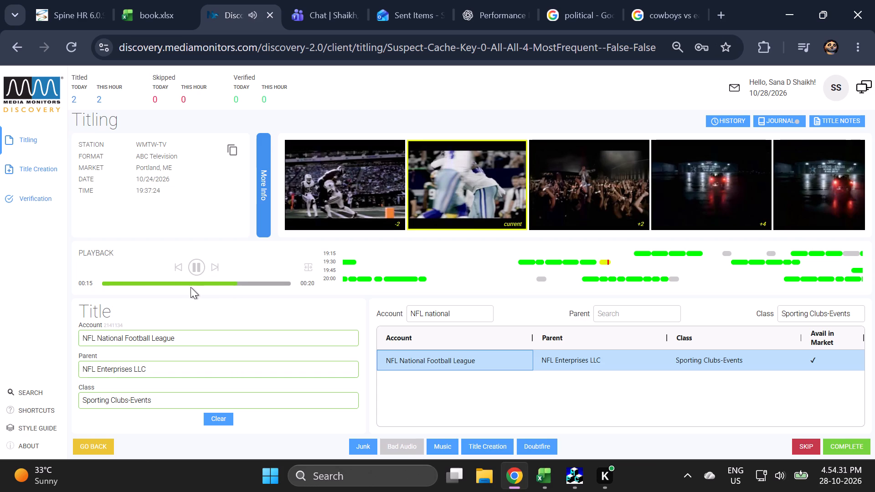
# Complete the titling of the WMTW-TV spot as NFL National Football League.
pyautogui.click(809, 361)
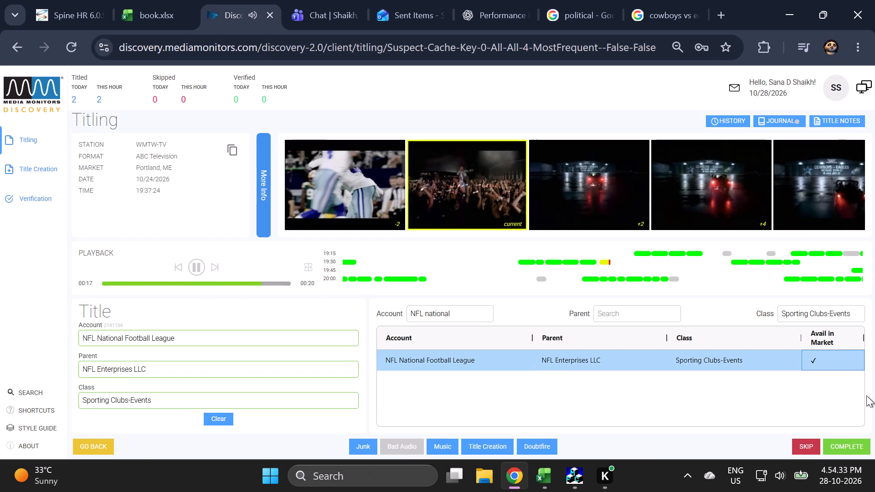
pyautogui.click(857, 447)
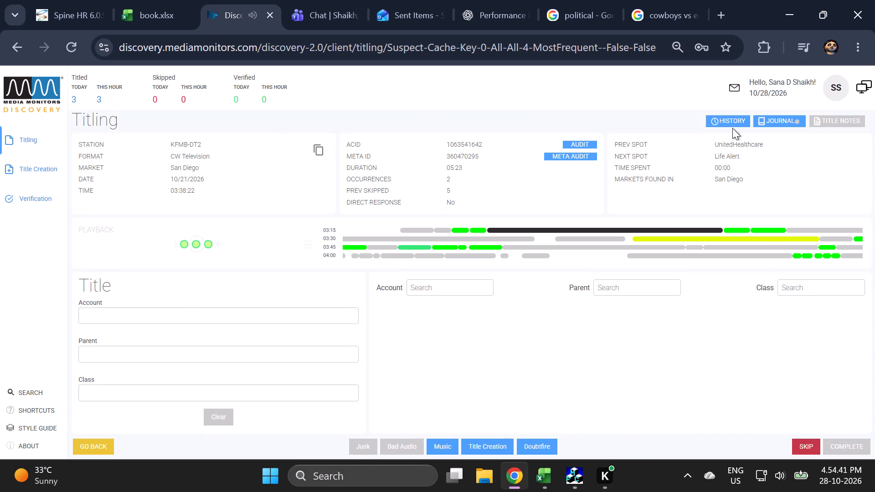
# Review the KFMB-DT2 segment's playback from start to end, check its additional information, and replay the last minute or so to locate the content change.
pyautogui.click(727, 124)
pyautogui.click(652, 333)
pyautogui.click(652, 317)
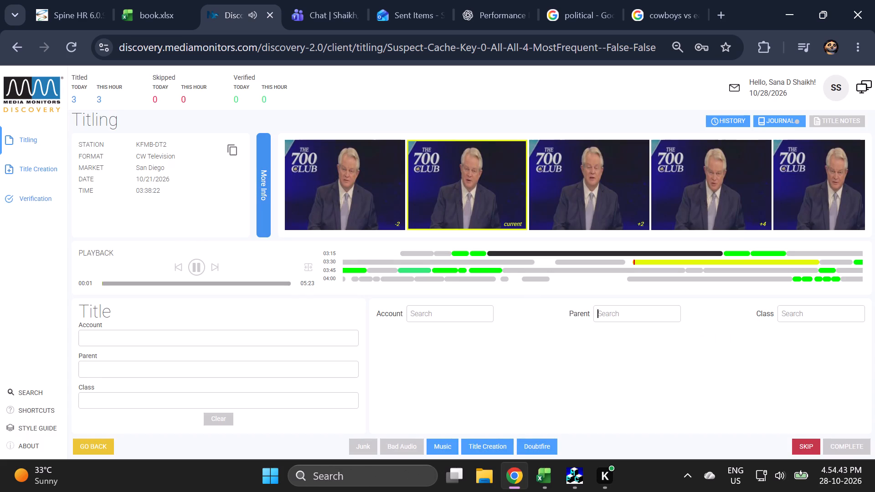
pyautogui.click(212, 269)
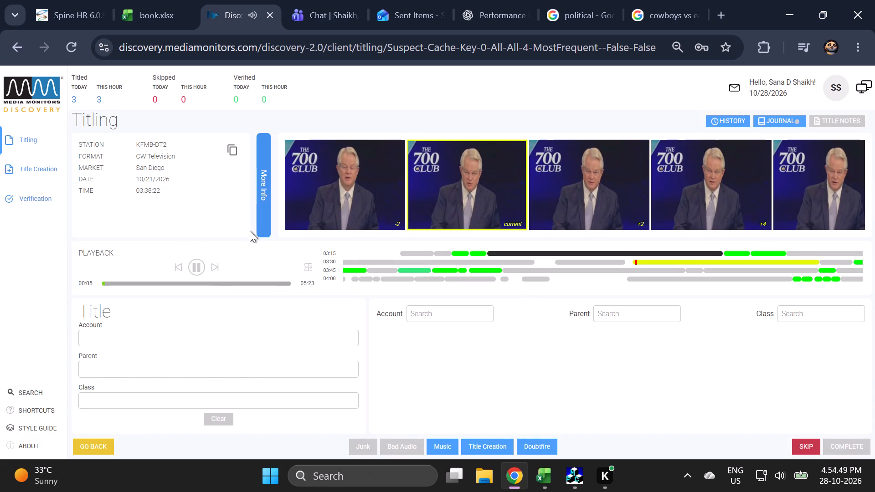
pyautogui.click(261, 220)
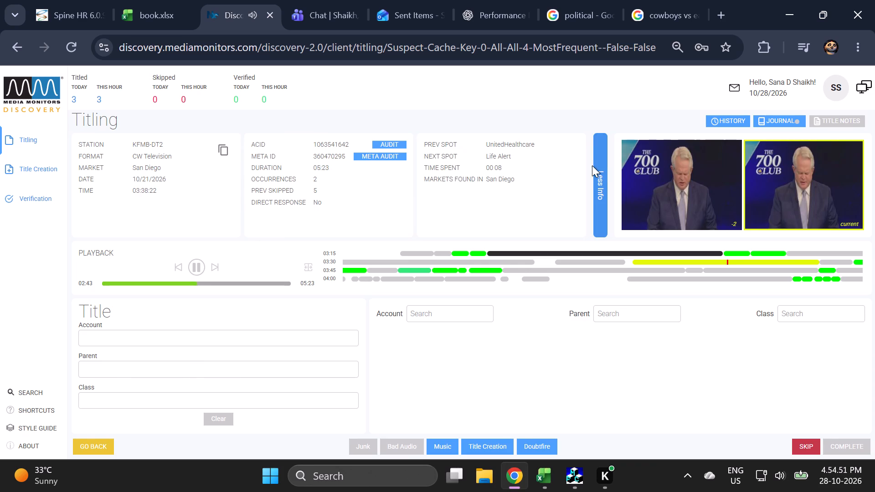
pyautogui.click(600, 163)
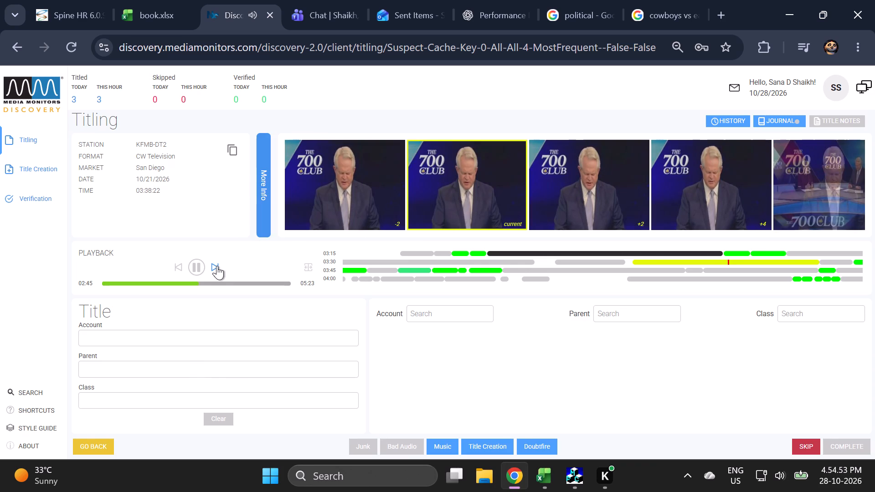
pyautogui.click(215, 264)
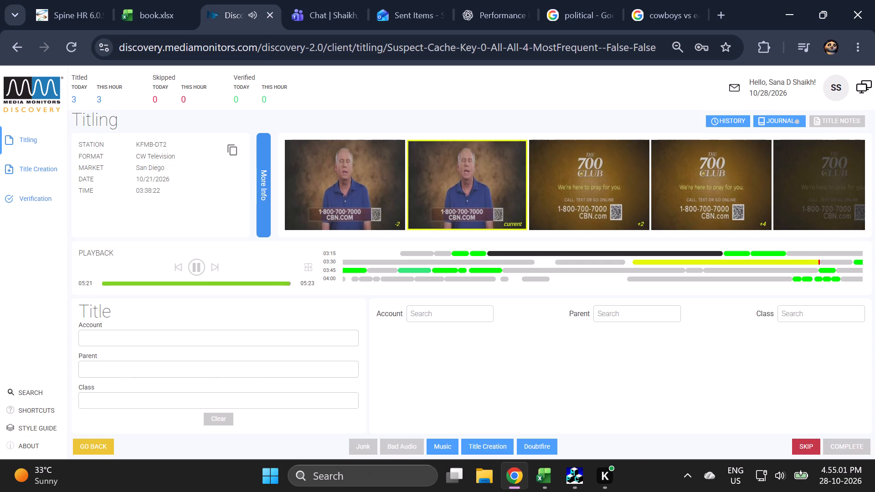
pyautogui.click(275, 282)
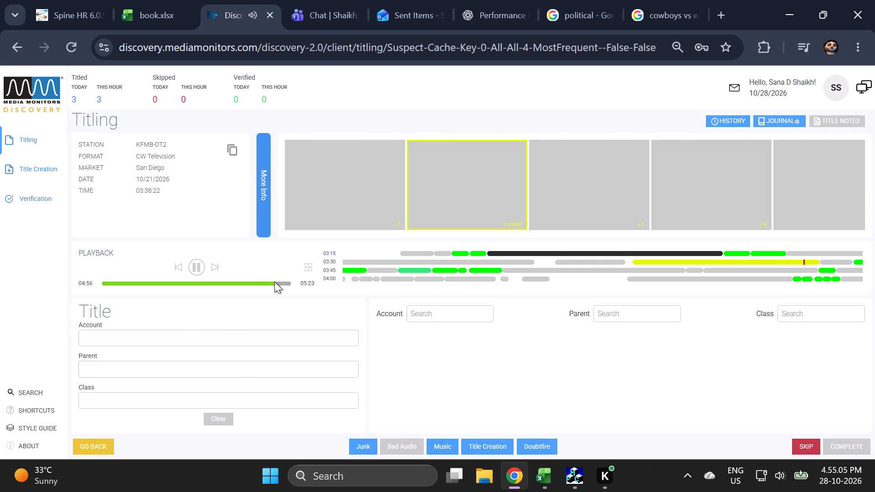
pyautogui.click(236, 346)
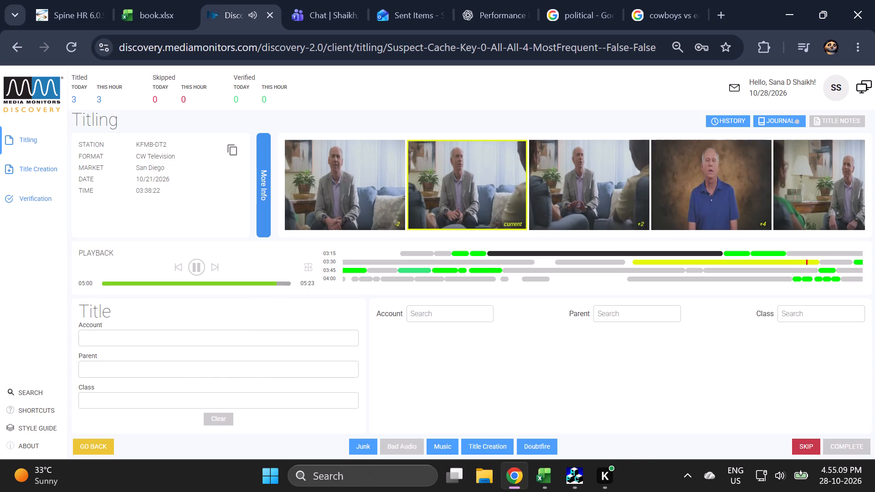
pyautogui.click(252, 286)
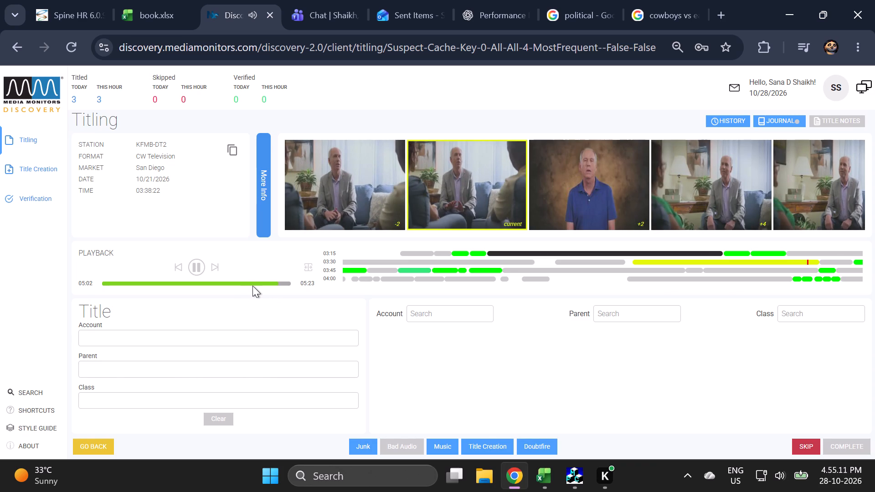
pyautogui.click(252, 283)
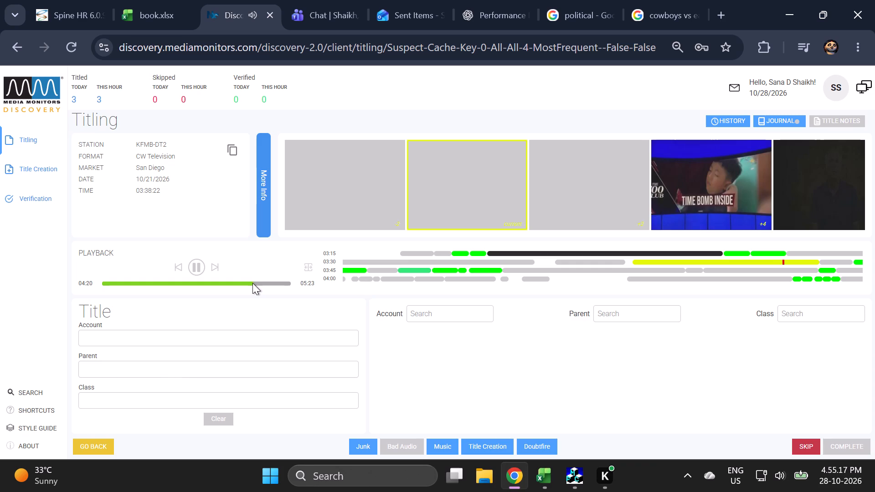
pyautogui.click(200, 262)
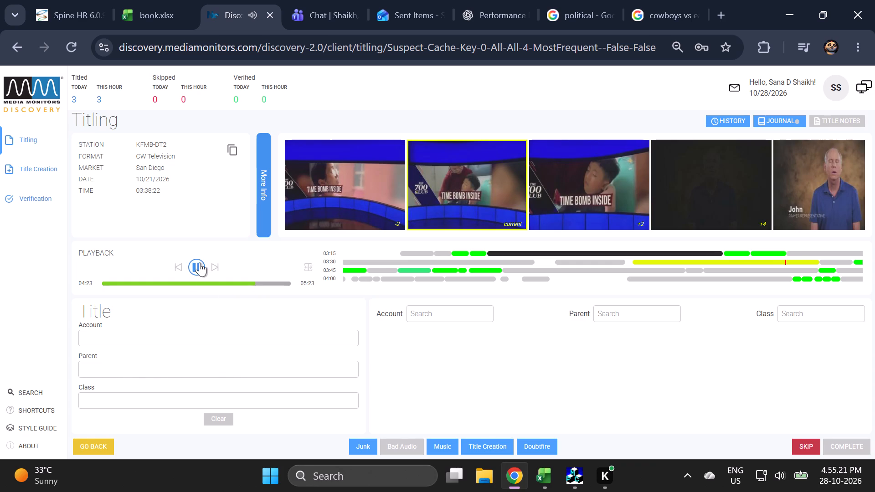
# Open fingerprint splitting for the KFMB-DT2 segment, place a split at 04:24 and pause its playback.
pyautogui.click(307, 262)
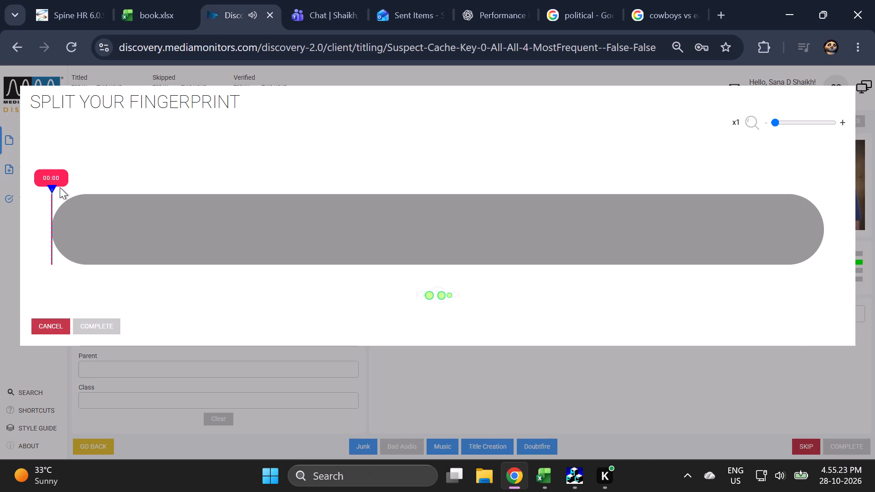
pyautogui.moveTo(54, 189); pyautogui.dragTo(714, 220)
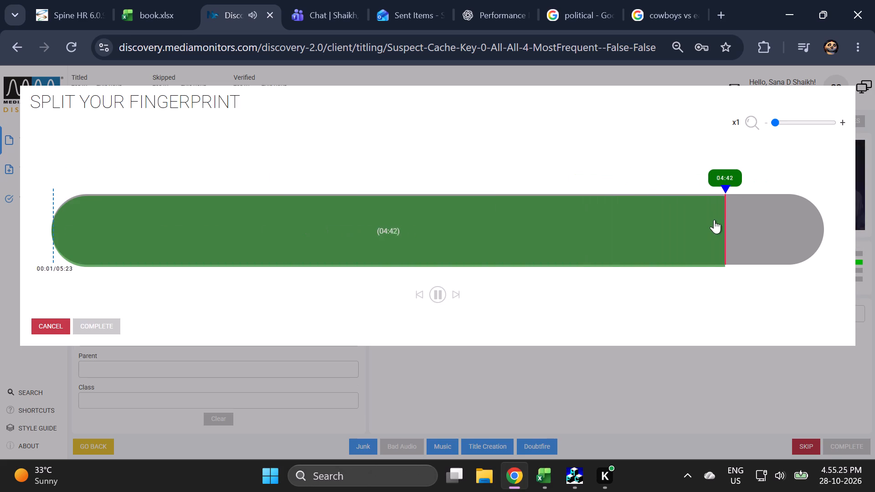
pyautogui.moveTo(714, 220); pyautogui.dragTo(635, 215)
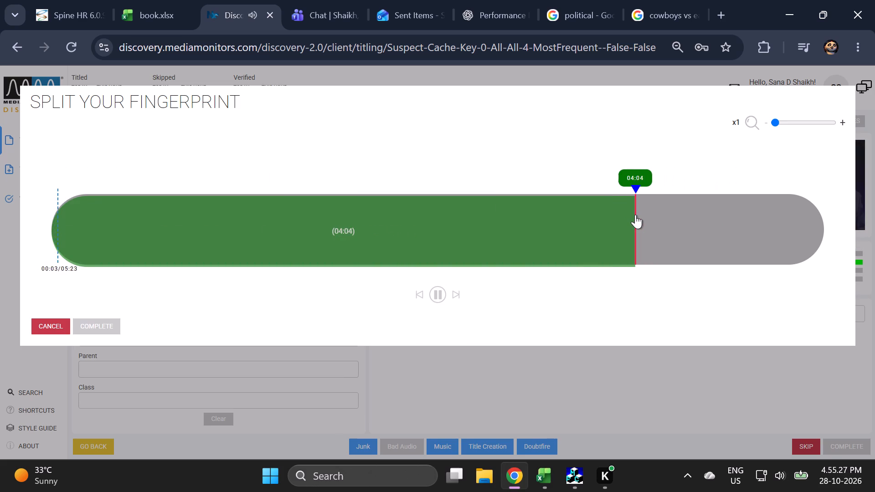
pyautogui.moveTo(635, 215); pyautogui.dragTo(684, 211)
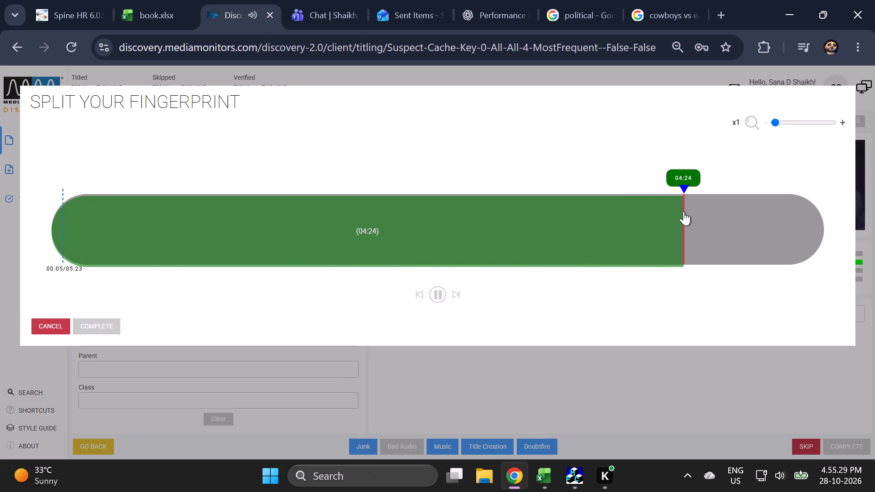
pyautogui.moveTo(684, 211); pyautogui.dragTo(684, 211)
pyautogui.doubleClick(686, 190)
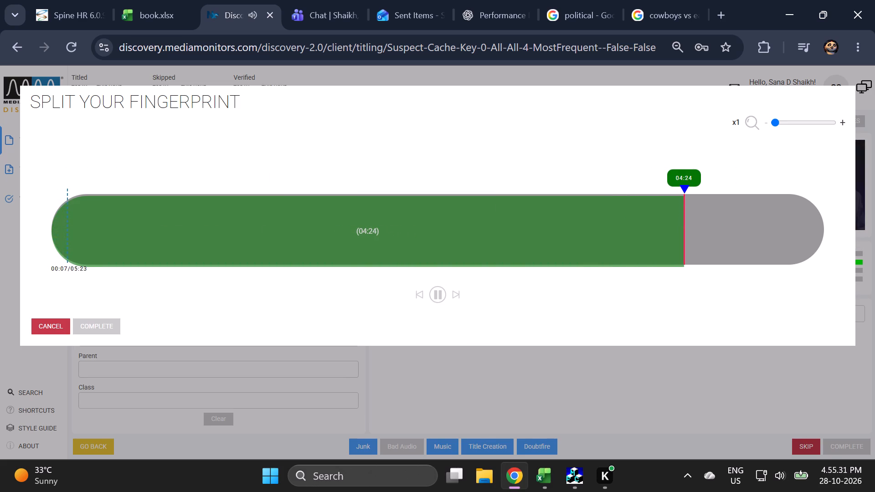
pyautogui.click(433, 297)
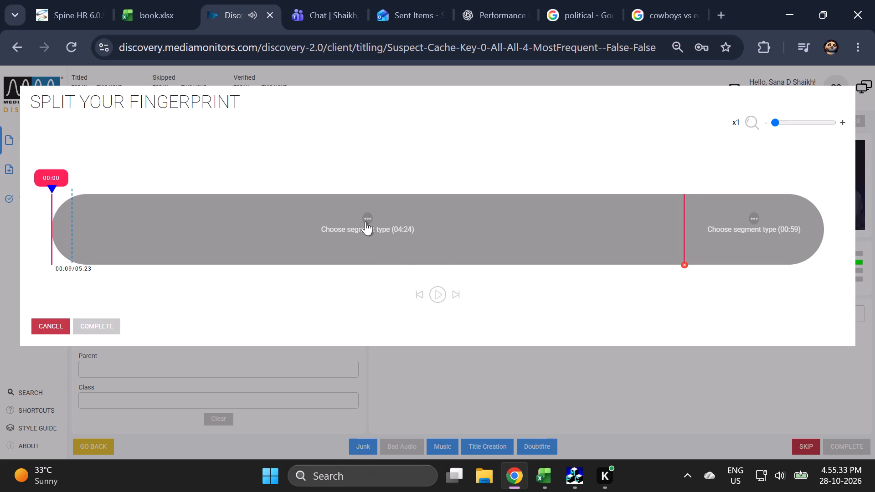
# Set both split segments of the KFMB-DT2 fingerprint to Spot and complete the split.
pyautogui.click(365, 221)
pyautogui.click(362, 142)
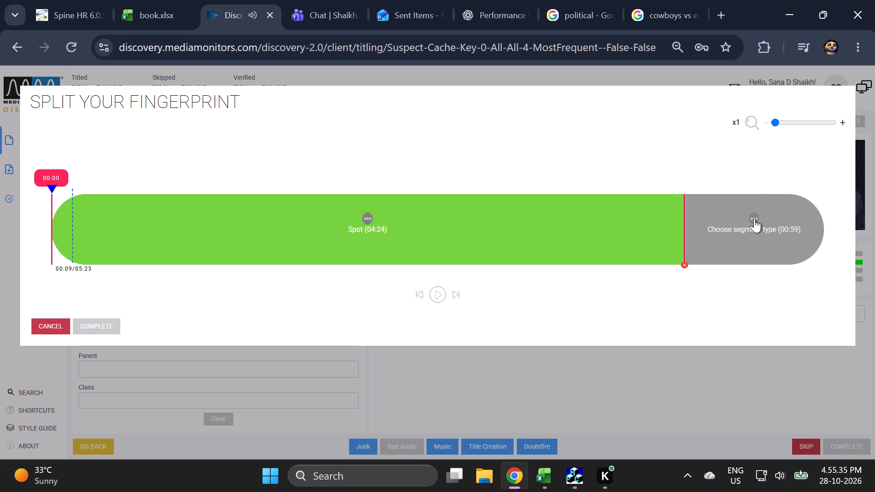
pyautogui.click(754, 219)
pyautogui.click(751, 146)
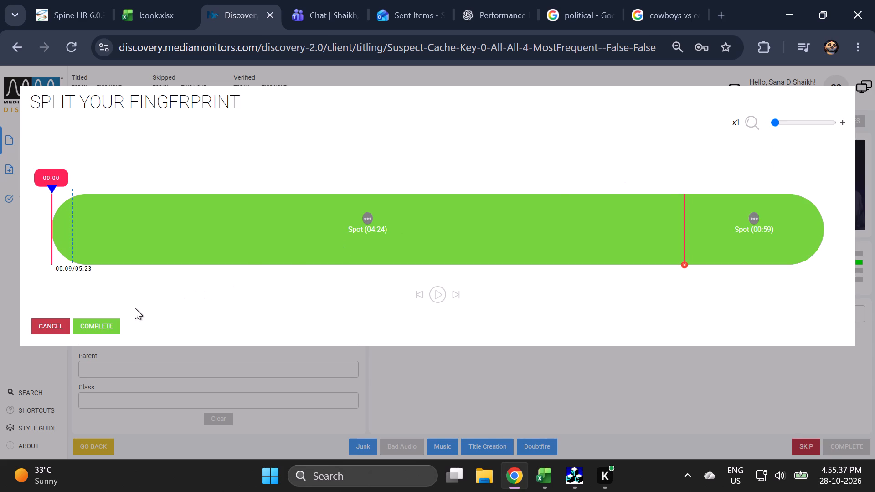
pyautogui.click(103, 326)
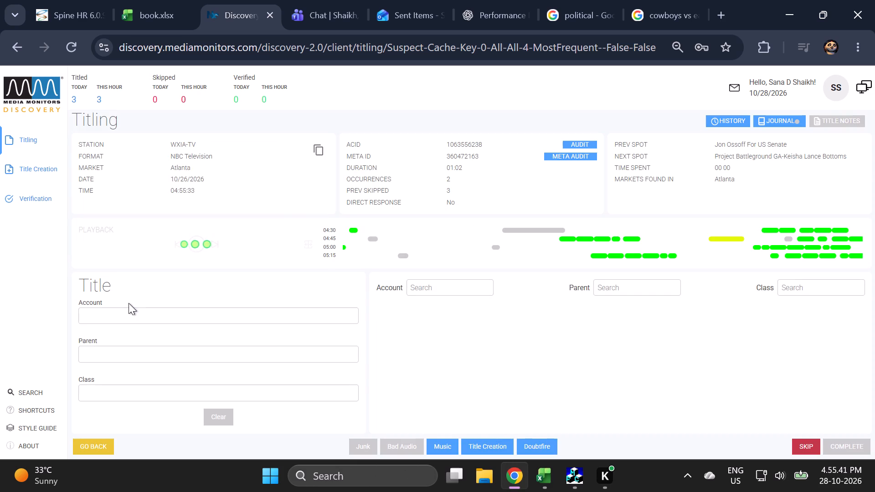
# Play the WXIA-TV segment from the start and skip ahead to review its content.
pyautogui.click(129, 318)
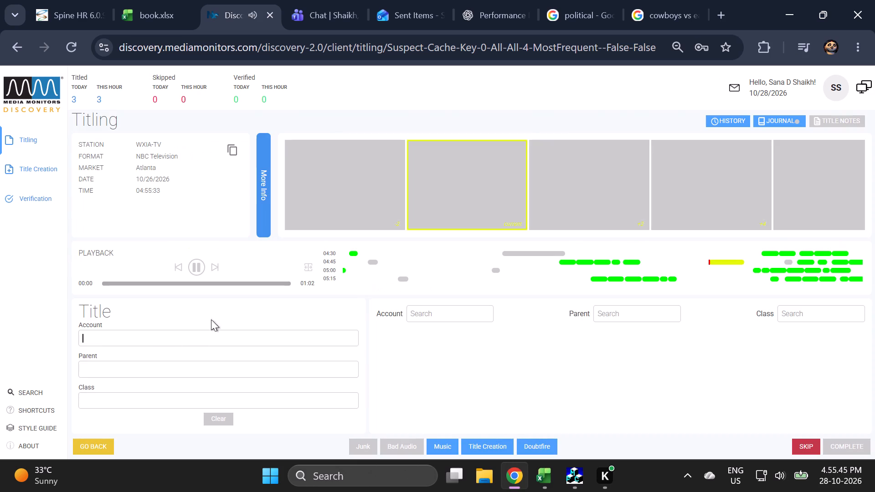
pyautogui.click(211, 266)
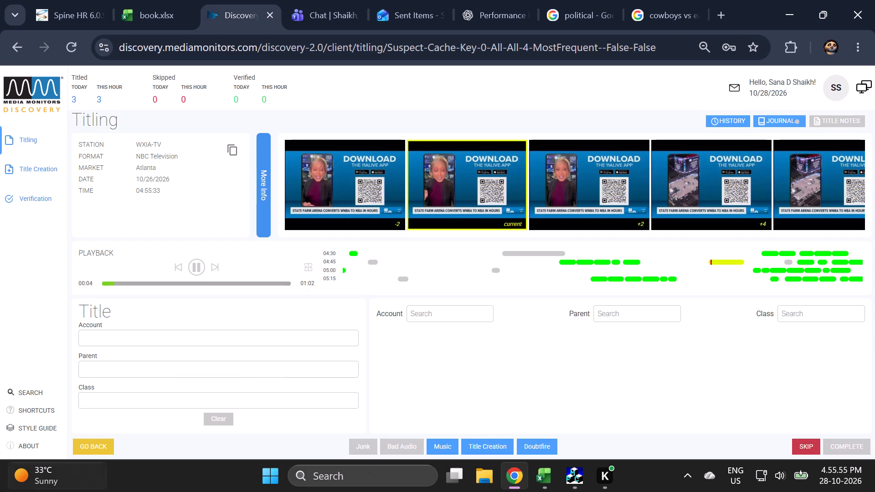
pyautogui.click(215, 267)
# Reload the book.xlsx and Spine HR pages, follow the Spine HR re-login link and return to Discovery.
pyautogui.click(150, 11)
pyautogui.click(66, 55)
pyautogui.click(70, 17)
pyautogui.click(72, 50)
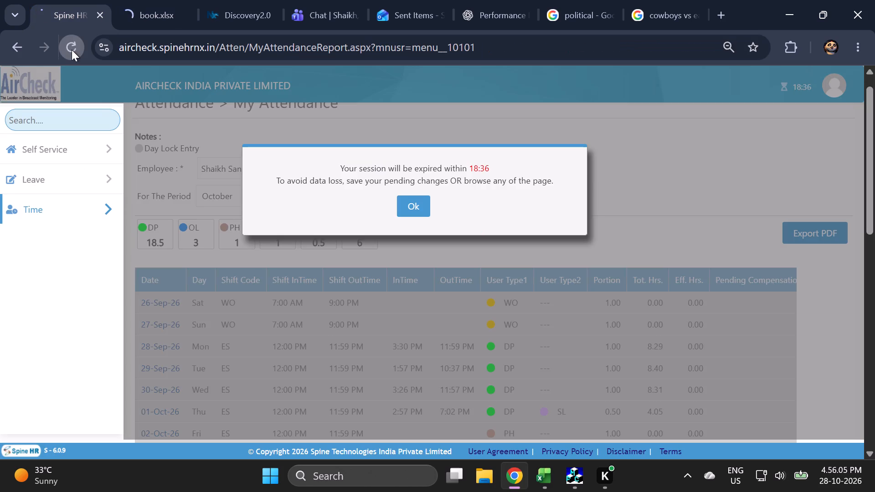
pyautogui.click(242, 0)
pyautogui.click(62, 10)
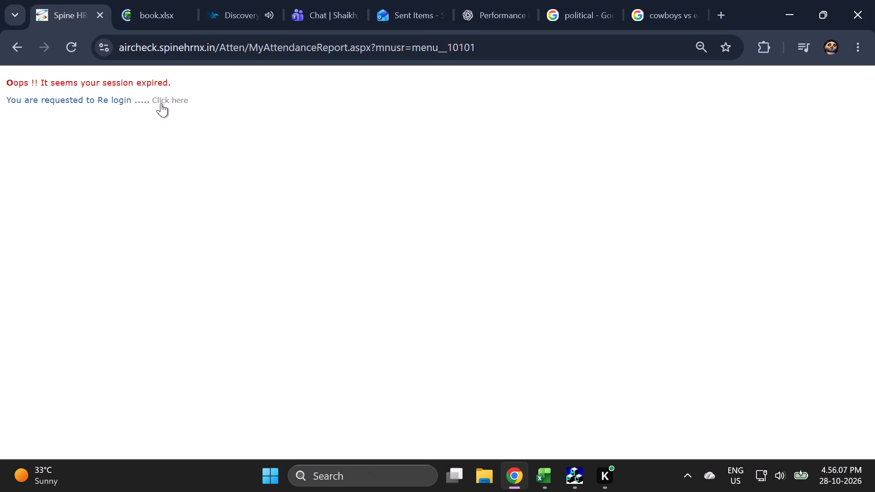
pyautogui.click(161, 103)
pyautogui.click(234, 3)
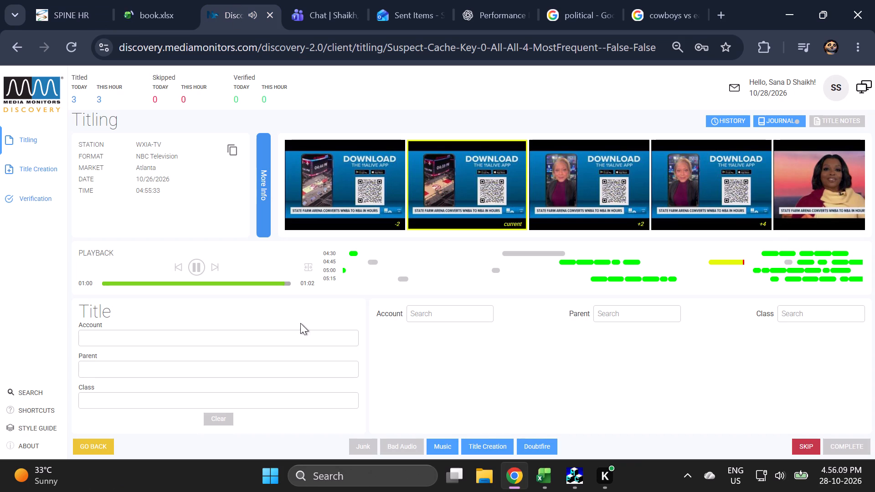
# Mark the WXIA-TV segment as Junk.
pyautogui.click(357, 442)
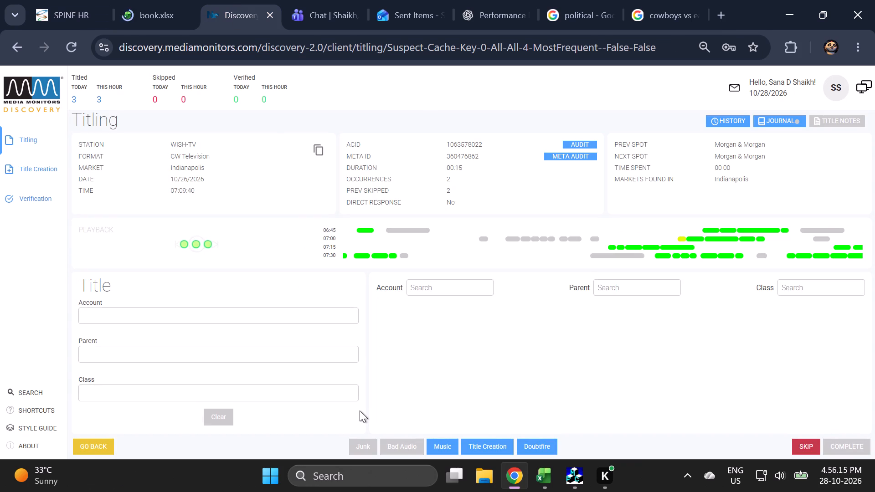
# Play the WISH-TV segment, check its additional information and enlarge the closing frames to read the promoted show's title.
pyautogui.click(349, 395)
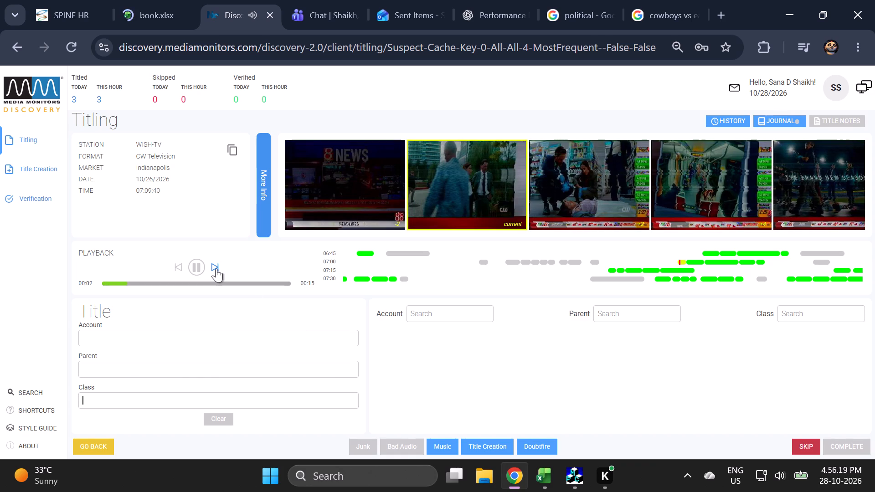
pyautogui.moveTo(216, 268); pyautogui.dragTo(241, 264)
pyautogui.click(262, 232)
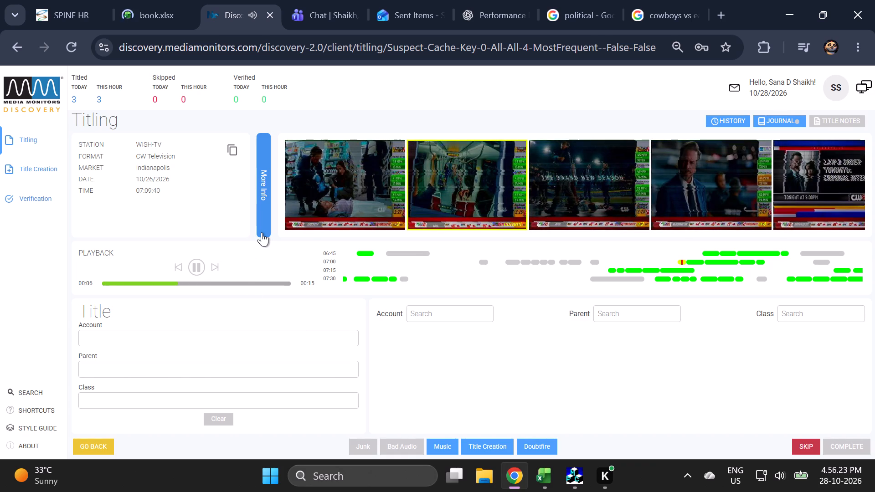
pyautogui.click(599, 160)
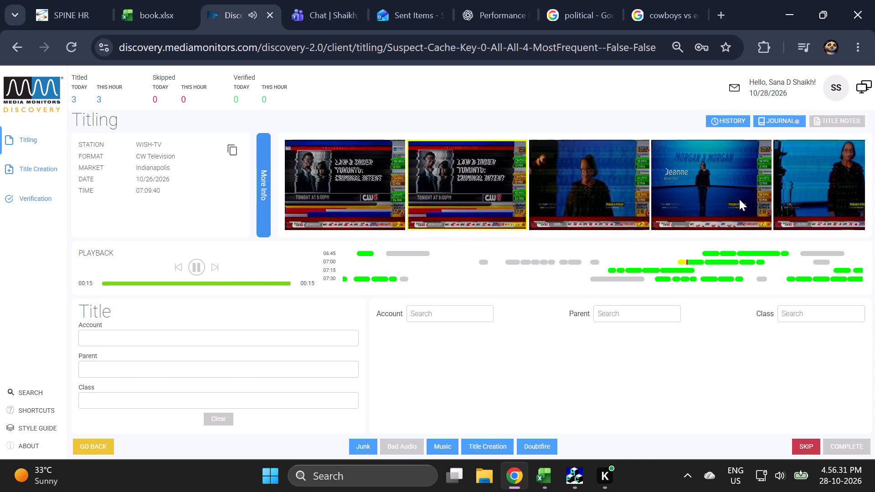
pyautogui.keyDown('ctrl'); pyautogui.scroll(3, 737, 203); pyautogui.keyUp('ctrl')
pyautogui.keyDown('ctrl'); pyautogui.scroll(-1, 728, 211); pyautogui.keyUp('ctrl')
pyautogui.keyDown('ctrl'); pyautogui.scroll(4, 728, 211); pyautogui.keyUp('ctrl')
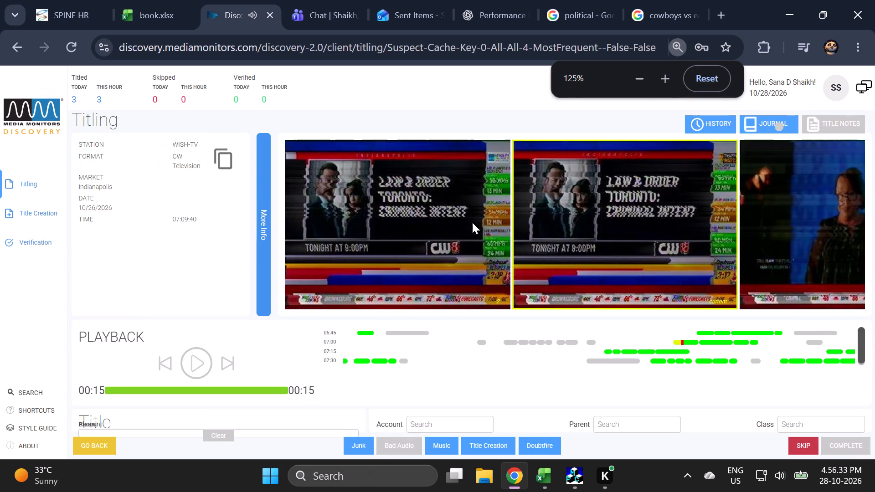
pyautogui.keyDown('ctrl'); pyautogui.scroll(-2, 469, 238); pyautogui.keyUp('ctrl')
# Search Google for "law & order", refining the query to "law & order toronto criminal intent".
pyautogui.click(650, 14)
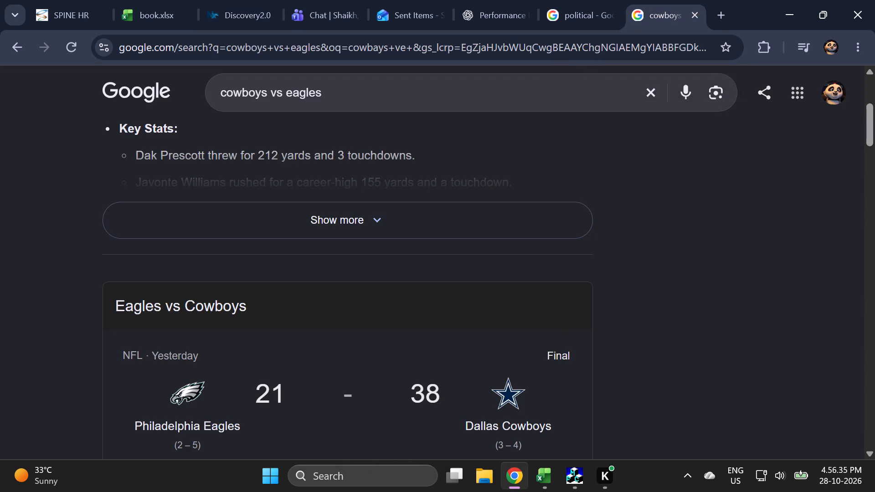
pyautogui.click(565, 48)
pyautogui.write('law')
pyautogui.press('space')
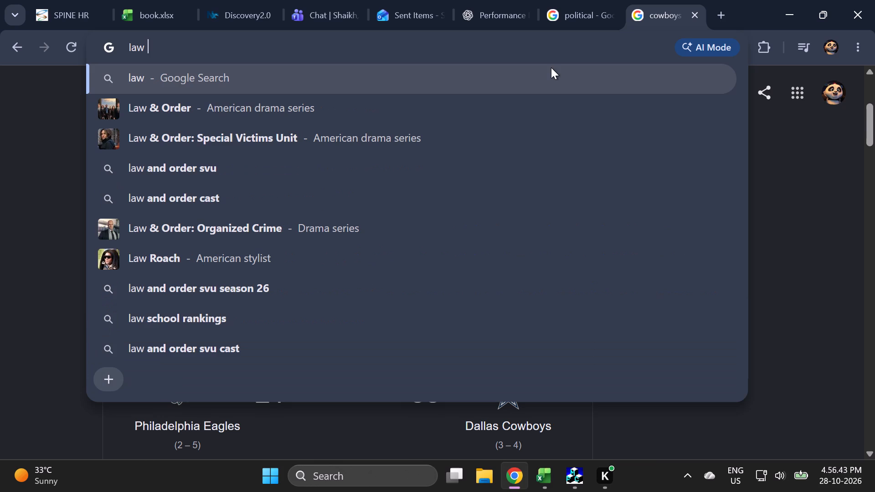
pyautogui.hotkey('shift', '&')
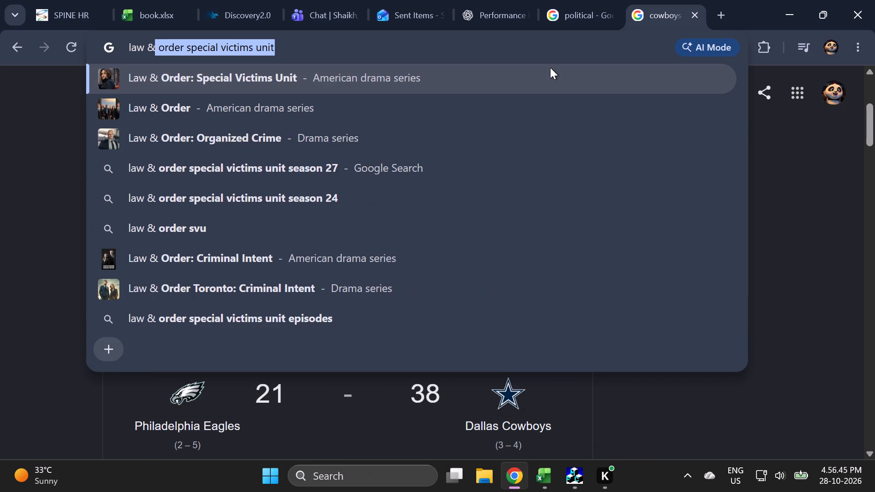
pyautogui.click(178, 107)
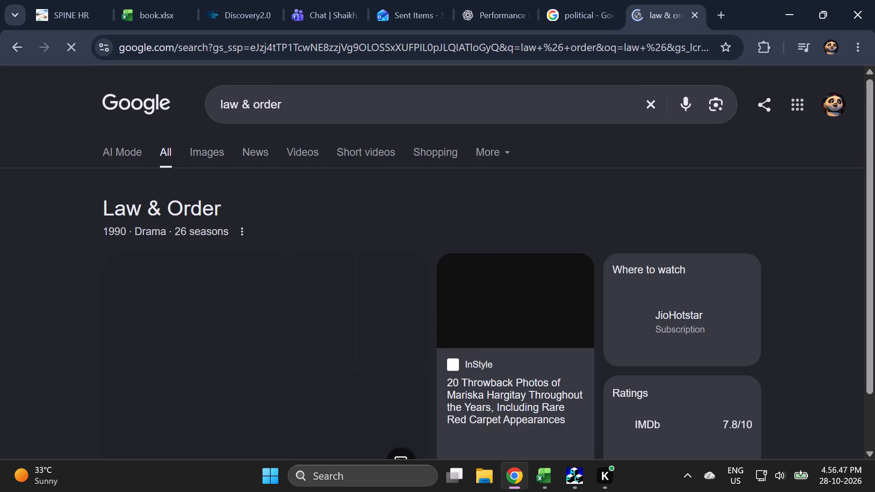
pyautogui.click(350, 96)
pyautogui.press('space')
pyautogui.press('t')
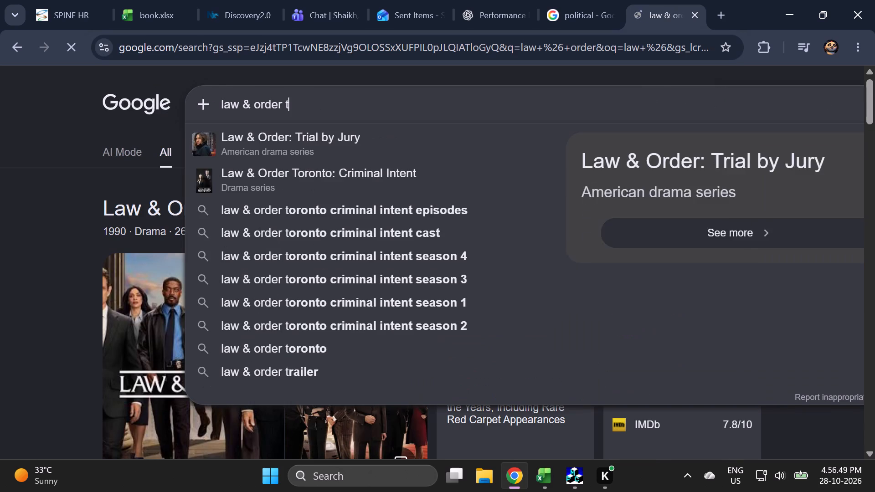
pyautogui.click(278, 180)
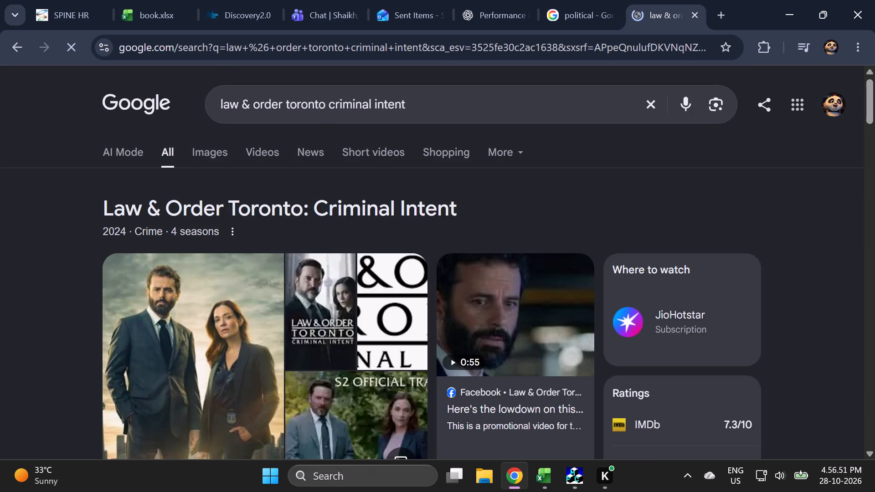
# Copy the Law & Order Toronto title from the Google query and return to Discovery.
pyautogui.moveTo(327, 102); pyautogui.dragTo(207, 100)
pyautogui.hotkey('ctrl', 'c')
pyautogui.hotkey('ctrl', 'c')
pyautogui.click(258, 0)
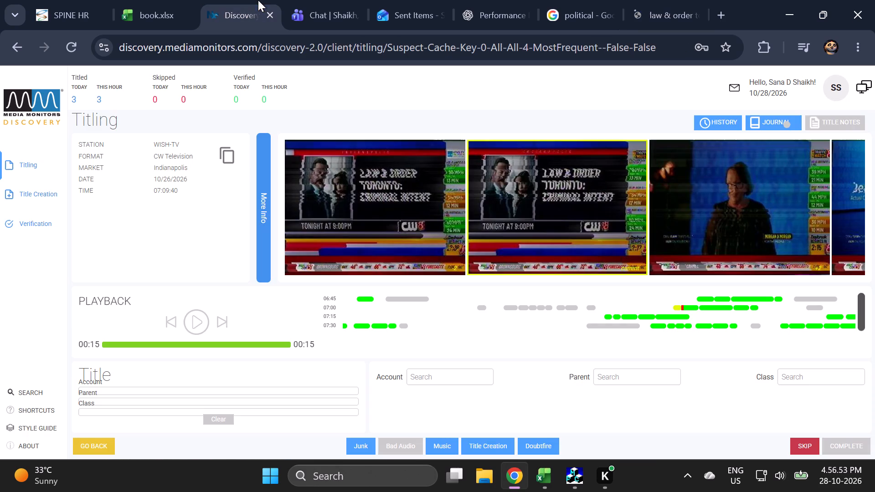
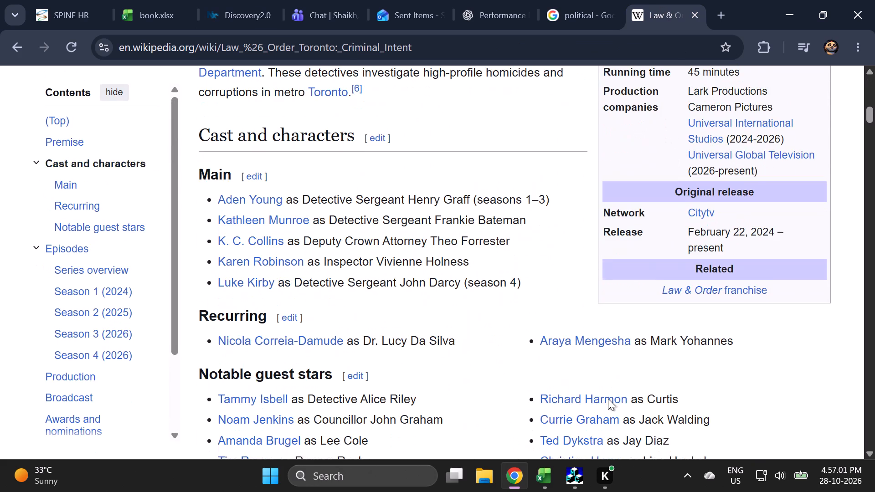
# Examine the Law & Order Toronto: Criminal Intent Wikipedia article for its network and release details, searching the page for "usa".
pyautogui.moveTo(726, 210); pyautogui.dragTo(678, 213)
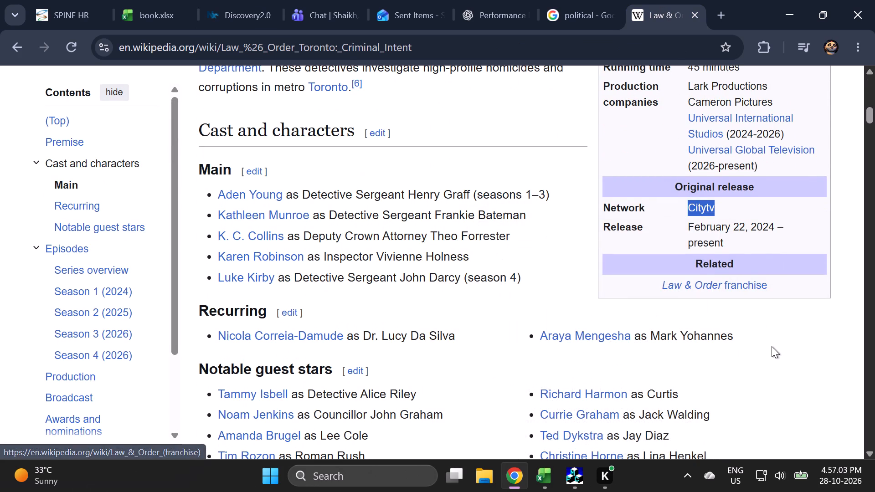
pyautogui.click(772, 346)
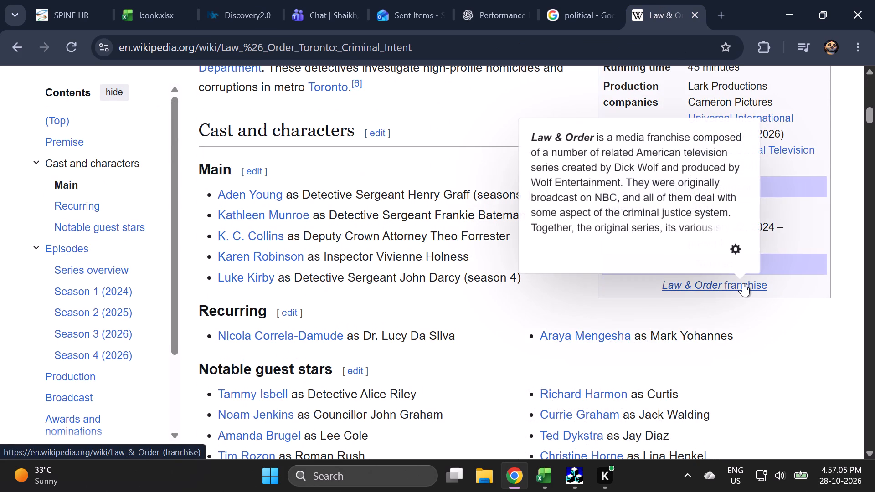
pyautogui.scroll(3, 793, 360)
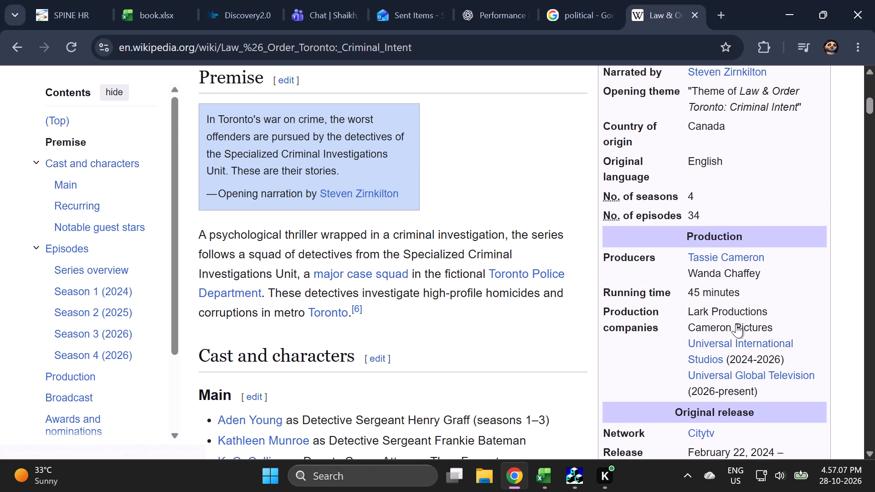
pyautogui.hotkey('ctrl', 'f')
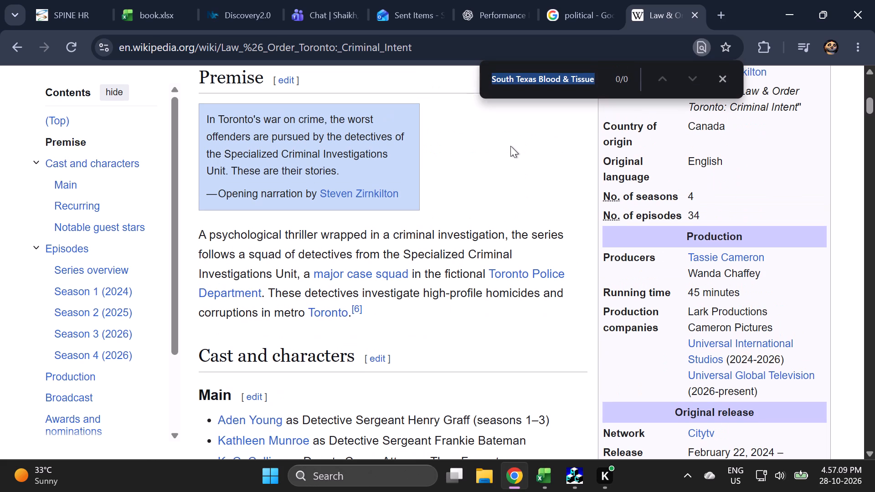
pyautogui.write('us')
pyautogui.press('a')
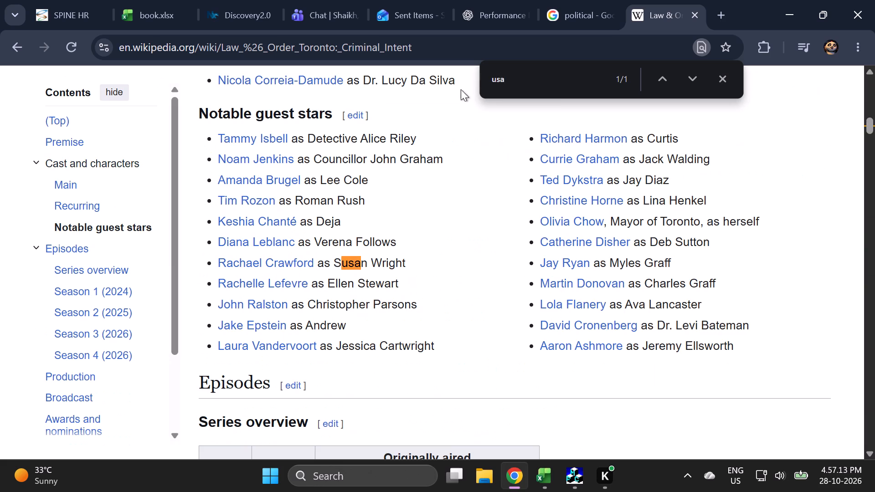
pyautogui.moveTo(874, 129); pyautogui.dragTo(874, 124)
pyautogui.moveTo(874, 124); pyautogui.dragTo(862, 58)
pyautogui.scroll(-4, 698, 340)
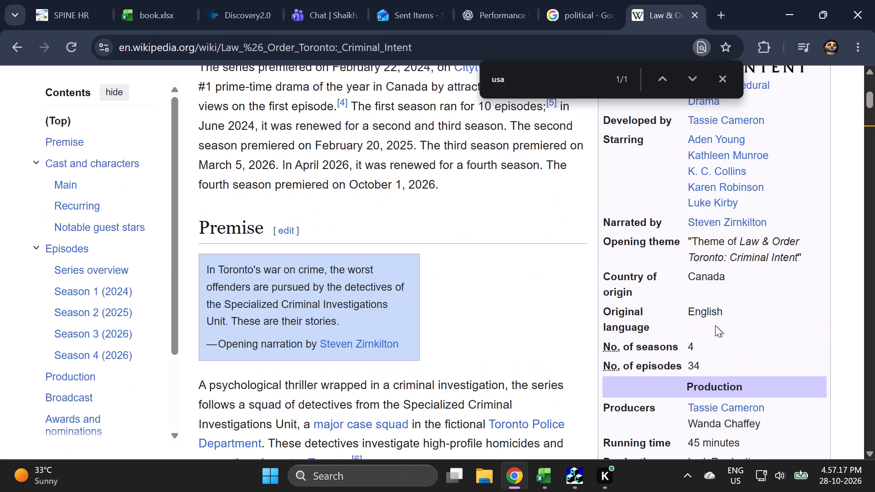
pyautogui.scroll(-3, 715, 324)
pyautogui.scroll(-1, 711, 393)
# Open the linked Law & Order franchise article, read through its series and network information, and go back.
pyautogui.click(732, 358)
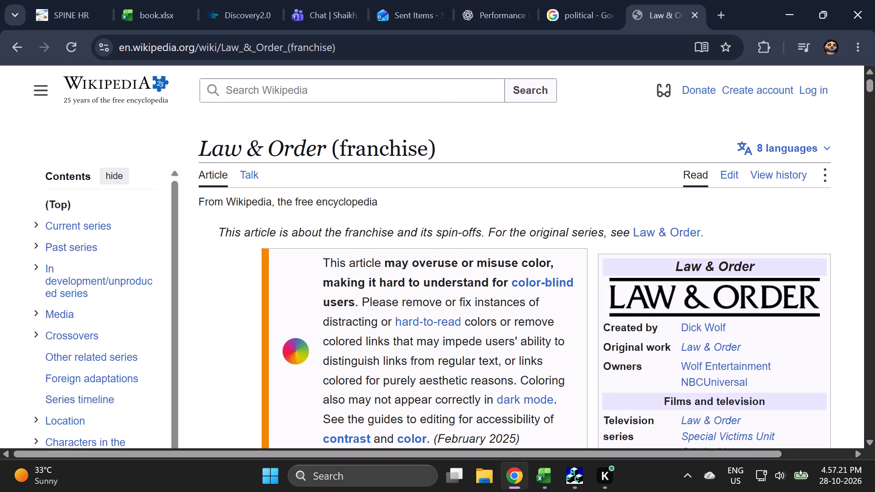
pyautogui.scroll(-9, 517, 320)
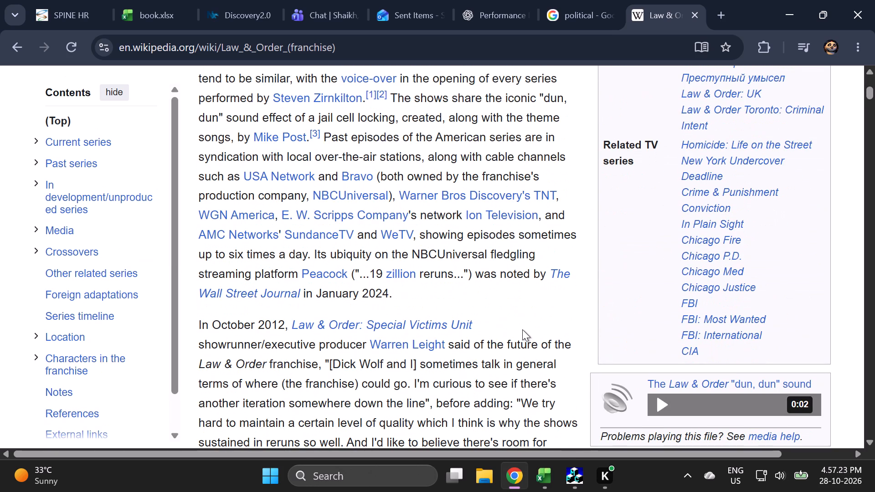
pyautogui.scroll(1, 522, 329)
pyautogui.scroll(-2, 522, 329)
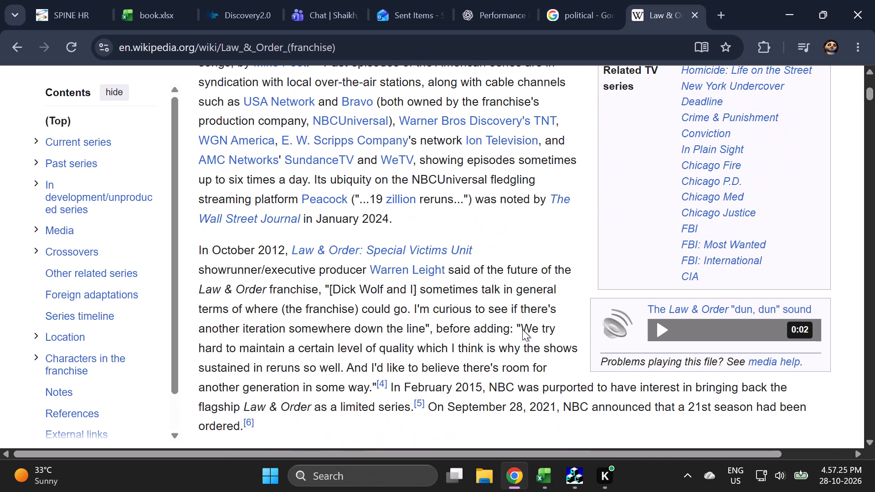
pyautogui.scroll(7, 522, 329)
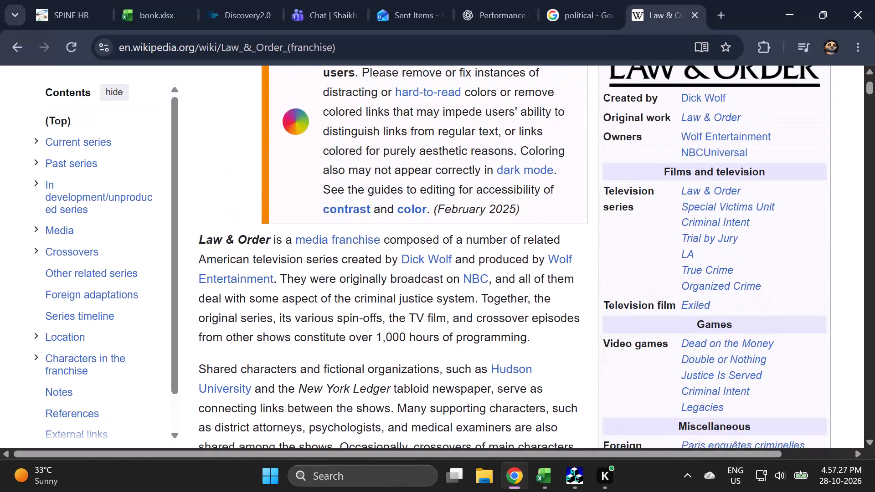
pyautogui.scroll(2, 635, 282)
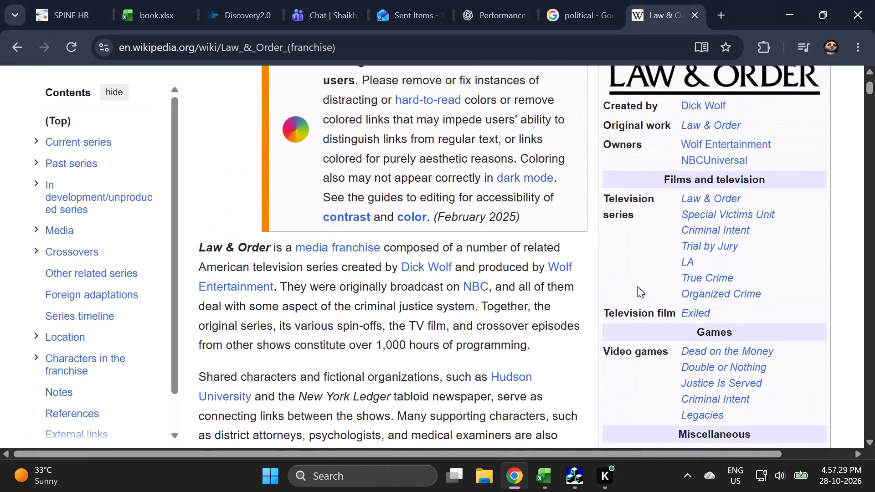
pyautogui.scroll(1, 637, 286)
pyautogui.click(0, 39)
pyautogui.click(0, 39)
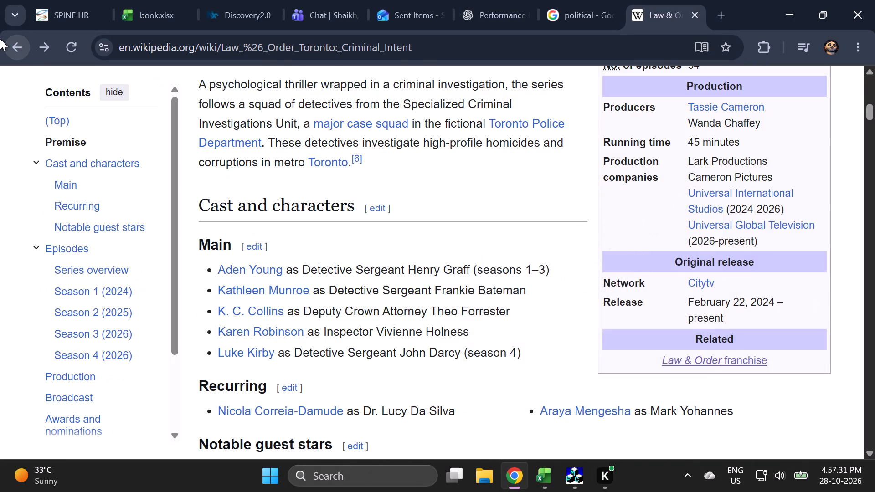
# Open the IMDb page for Law & Order Toronto: Criminal Intent and go to its full cast and crew.
pyautogui.scroll(-6, 224, 368)
pyautogui.click(293, 159)
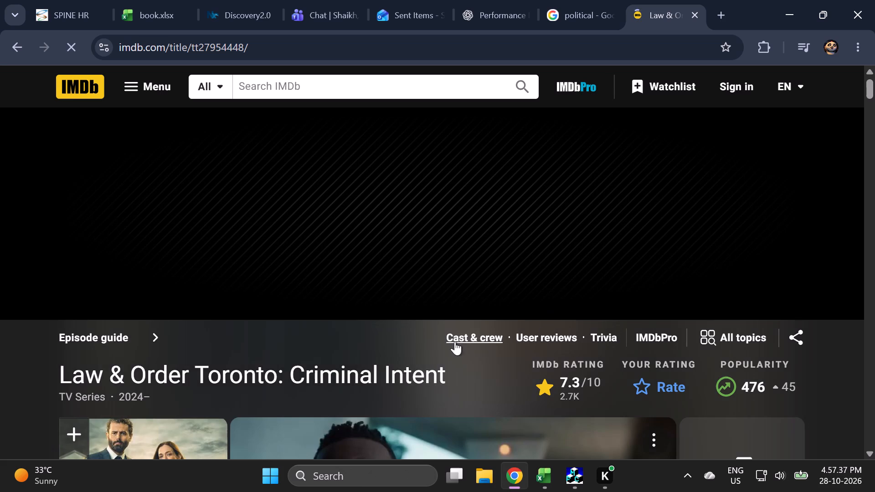
pyautogui.click(454, 342)
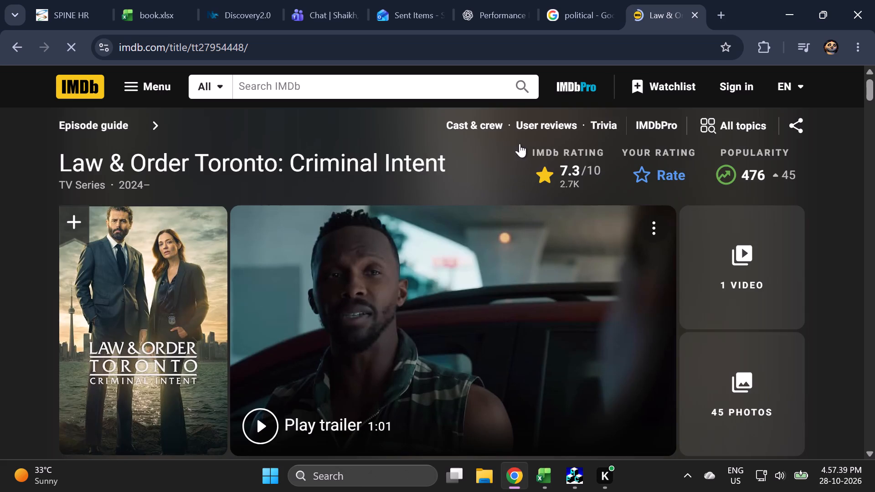
pyautogui.click(479, 124)
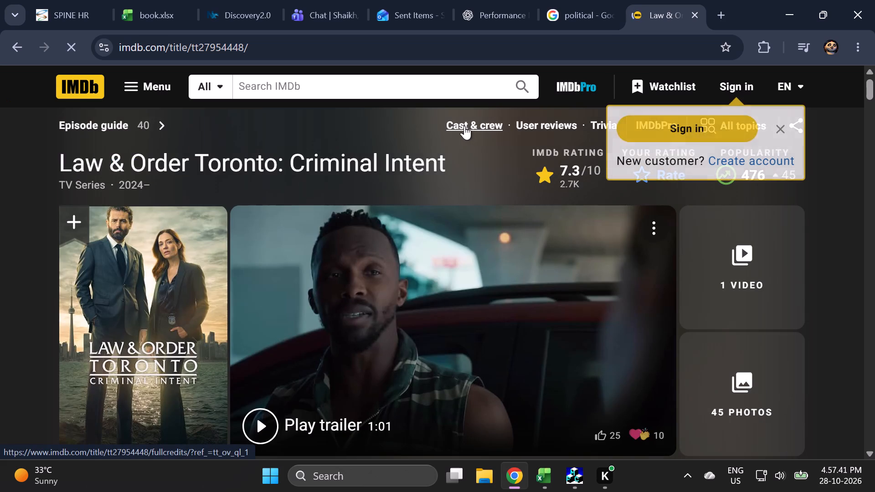
pyautogui.click(464, 126)
pyautogui.click(784, 131)
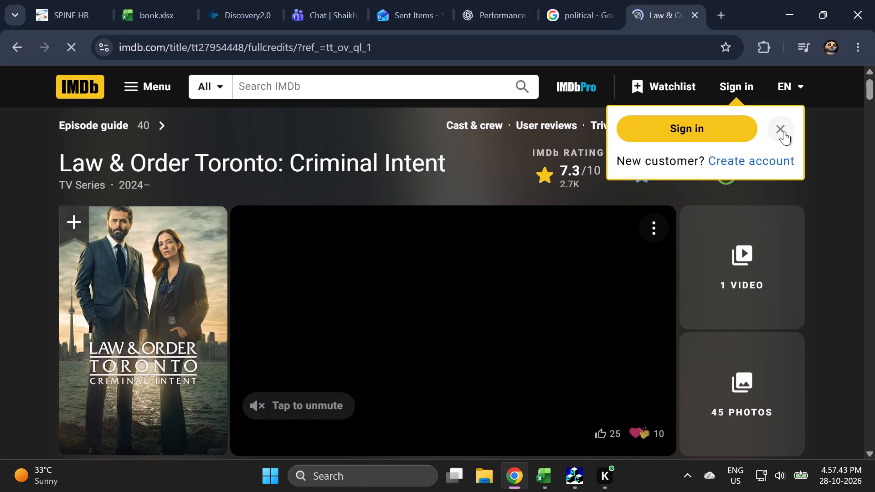
# Look through the full cast and crew page to its end and open the show's company credits.
pyautogui.scroll(-3, 300, 334)
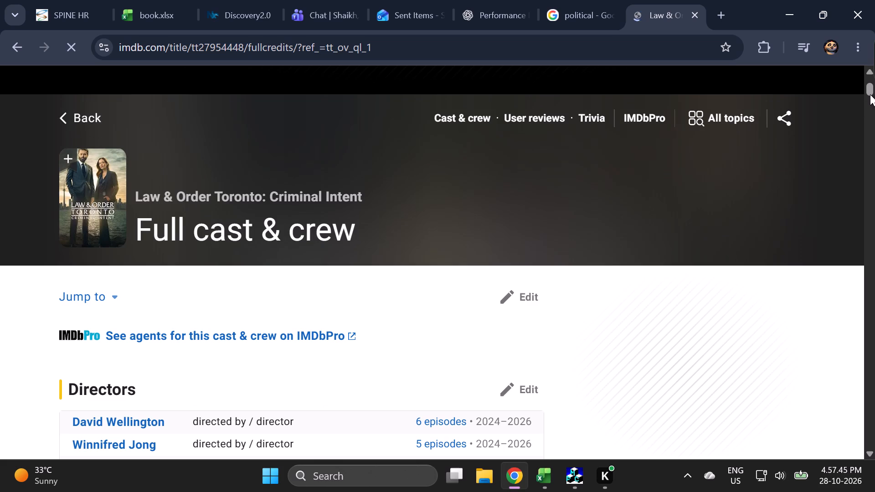
pyautogui.moveTo(870, 94); pyautogui.dragTo(845, 395)
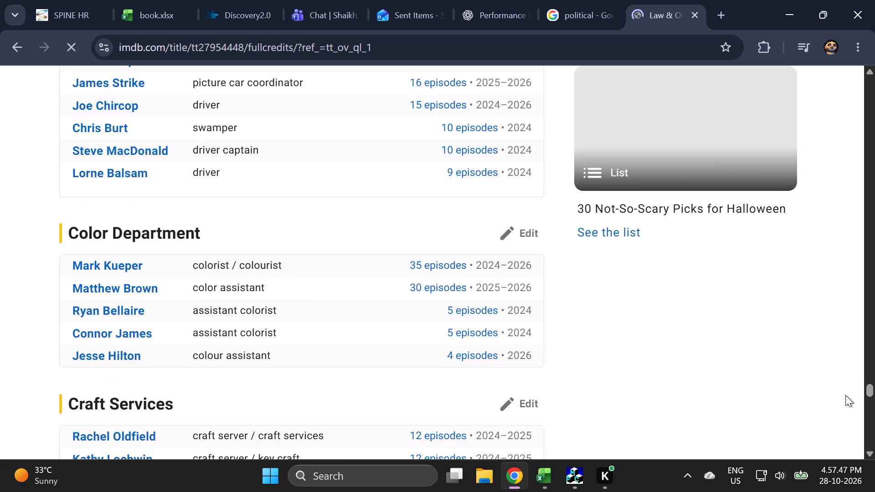
pyautogui.moveTo(845, 395); pyautogui.dragTo(827, 462)
pyautogui.scroll(3, 741, 382)
pyautogui.scroll(-4, 737, 382)
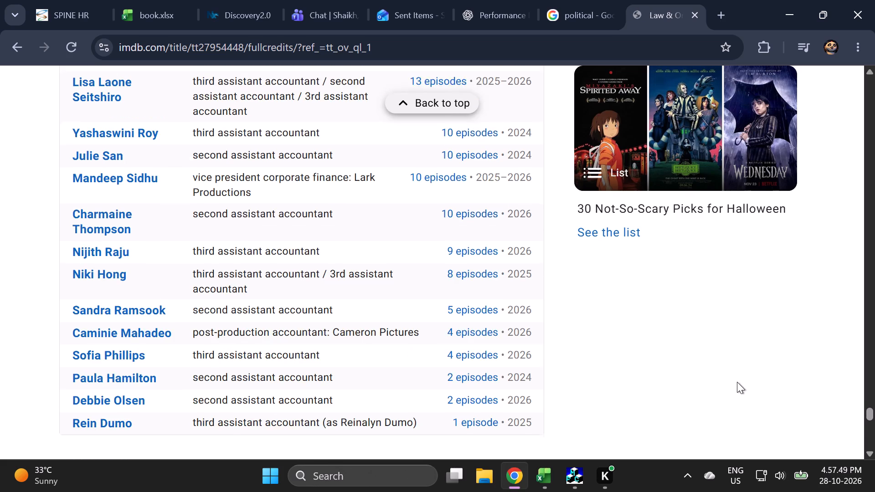
pyautogui.moveTo(869, 418); pyautogui.dragTo(854, 460)
pyautogui.scroll(2, 356, 365)
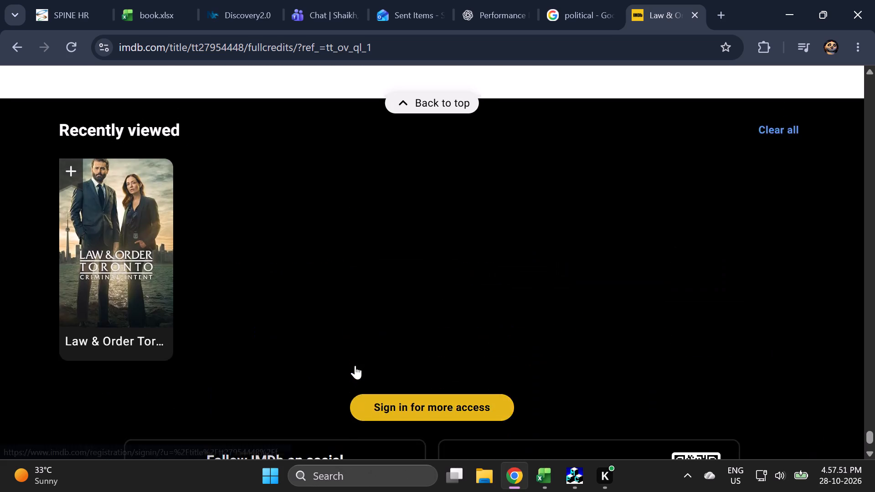
pyautogui.scroll(2, 355, 365)
pyautogui.scroll(-8, 341, 390)
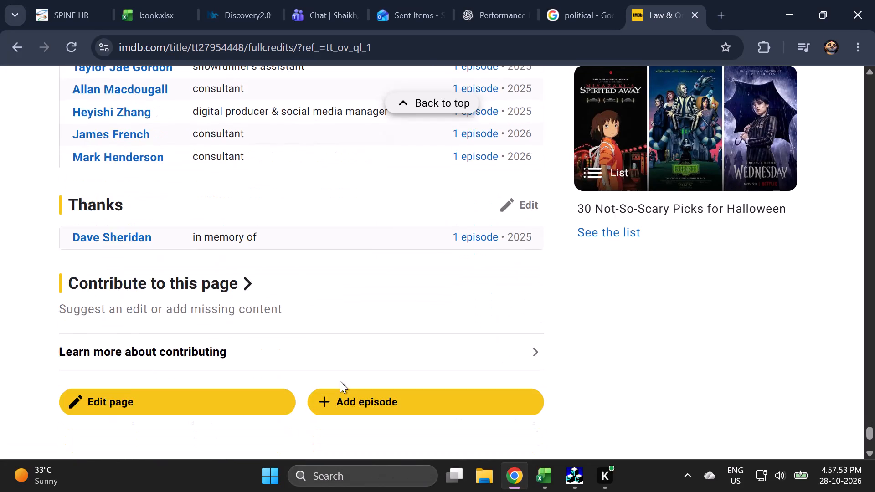
pyautogui.scroll(-2, 297, 381)
pyautogui.click(273, 367)
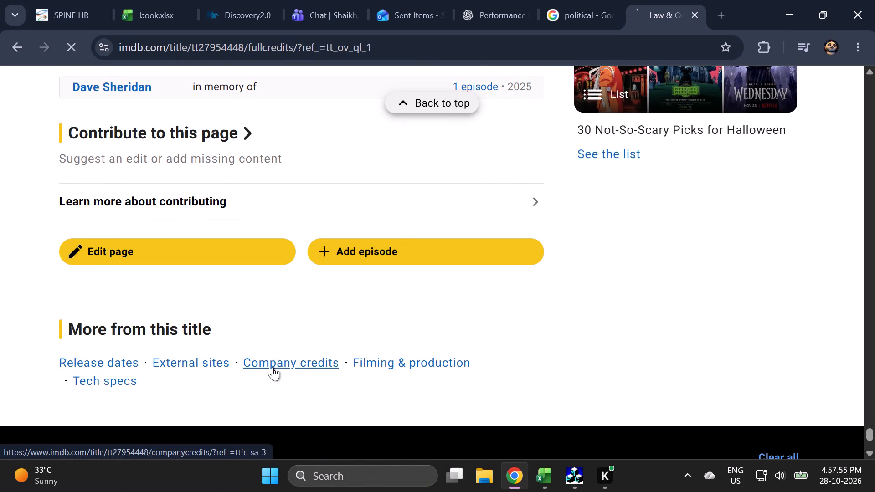
# Examine the distributors in the company credits and open the entry for The CW Network.
pyautogui.scroll(-3, 449, 326)
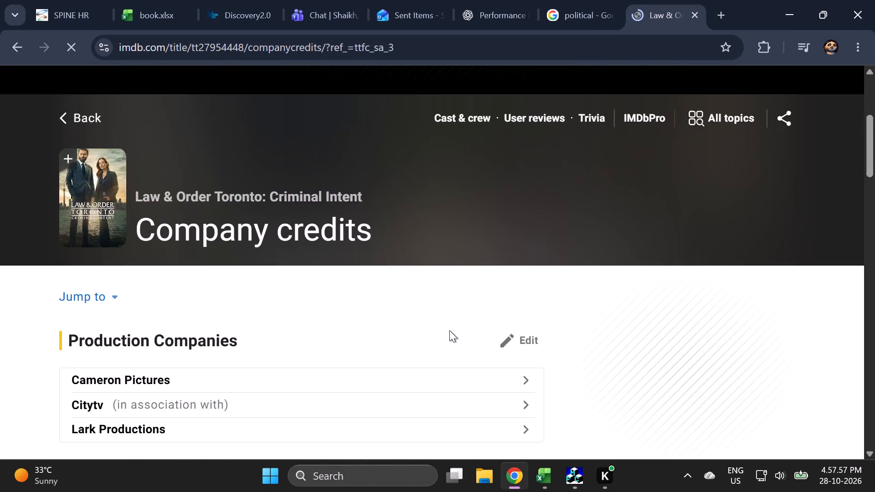
pyautogui.scroll(-2, 449, 334)
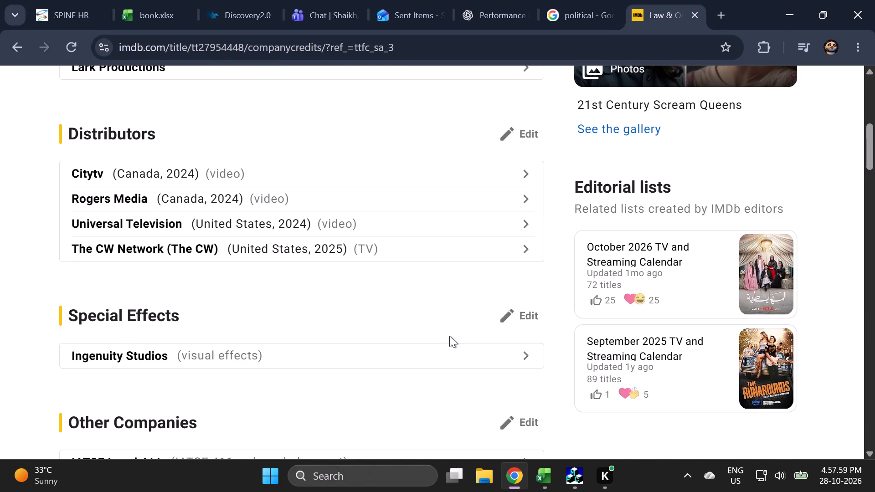
pyautogui.moveTo(403, 247); pyautogui.dragTo(398, 246)
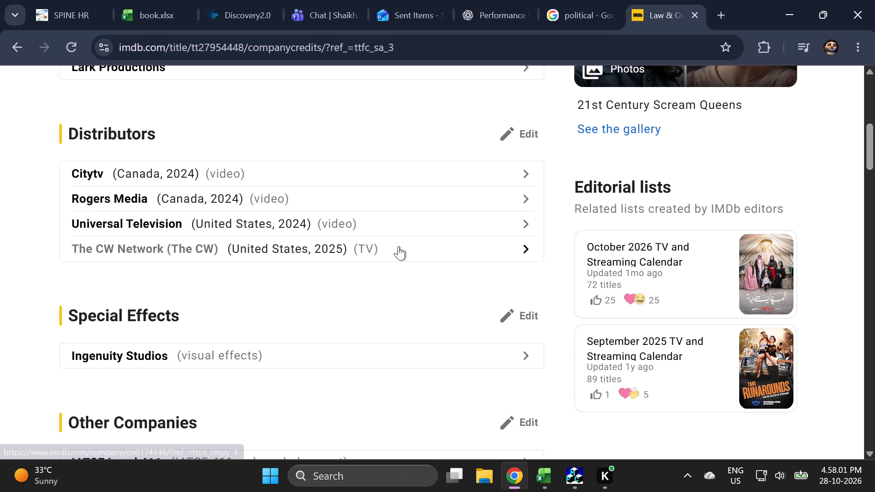
pyautogui.moveTo(398, 246); pyautogui.dragTo(130, 244)
pyautogui.click(211, 250)
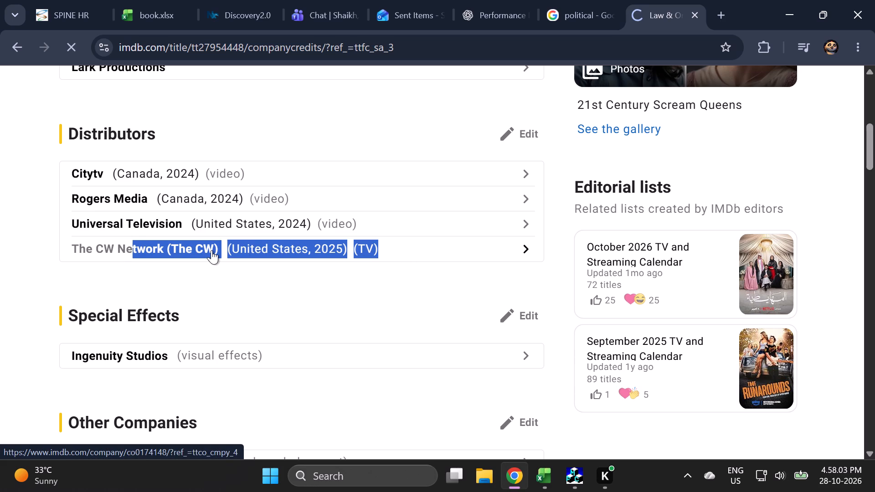
# Return to Discovery, resume titling, search account "the cw" with class "tv", and assign The CW (The CW Network LLC, Television & Cable TV).
pyautogui.click(237, 0)
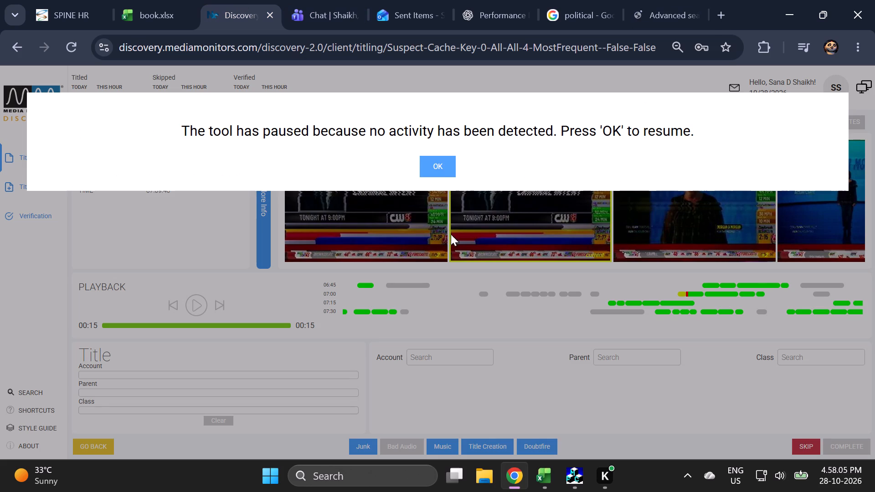
pyautogui.click(433, 164)
pyautogui.keyDown('ctrl'); pyautogui.scroll(-2, 468, 319); pyautogui.keyUp('ctrl')
pyautogui.moveTo(449, 338); pyautogui.dragTo(443, 339)
pyautogui.click(427, 332)
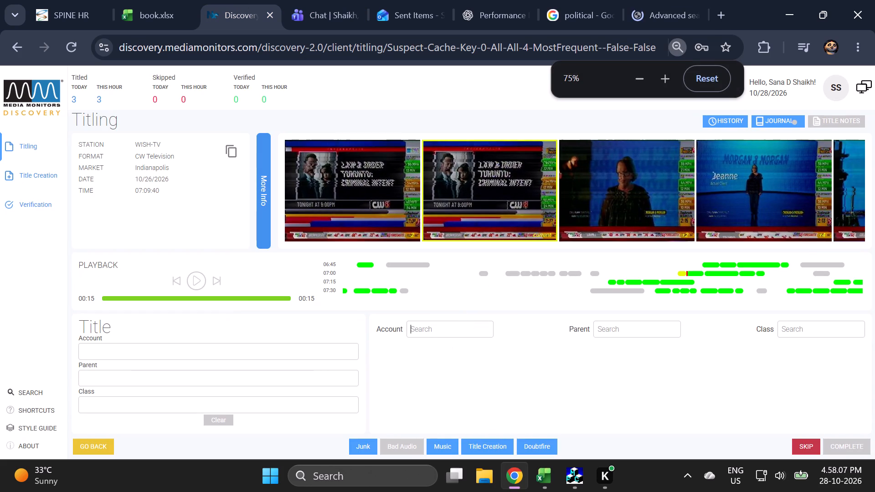
pyautogui.write('the')
pyautogui.press('space')
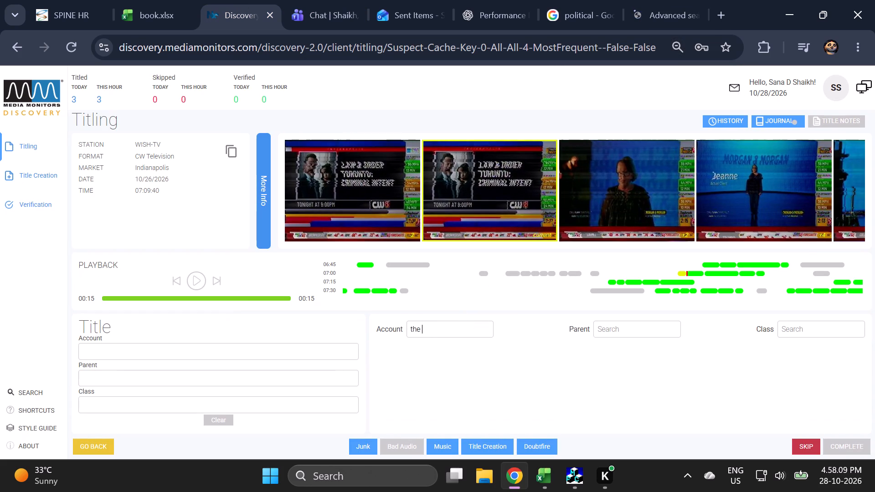
pyautogui.write('cw')
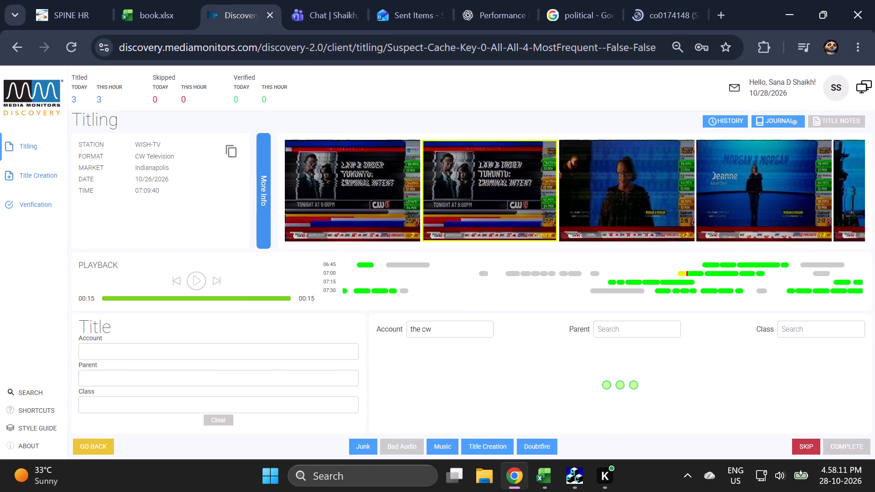
pyautogui.click(808, 332)
pyautogui.press('t')
pyautogui.press('v')
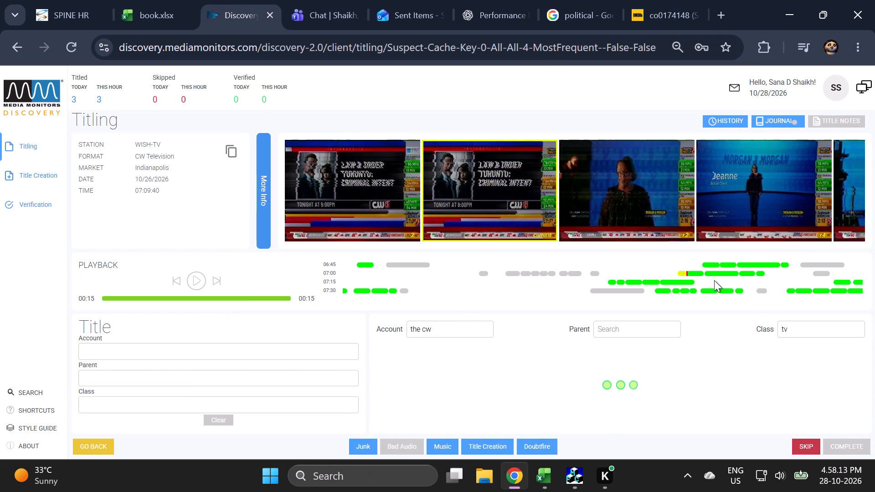
pyautogui.click(512, 368)
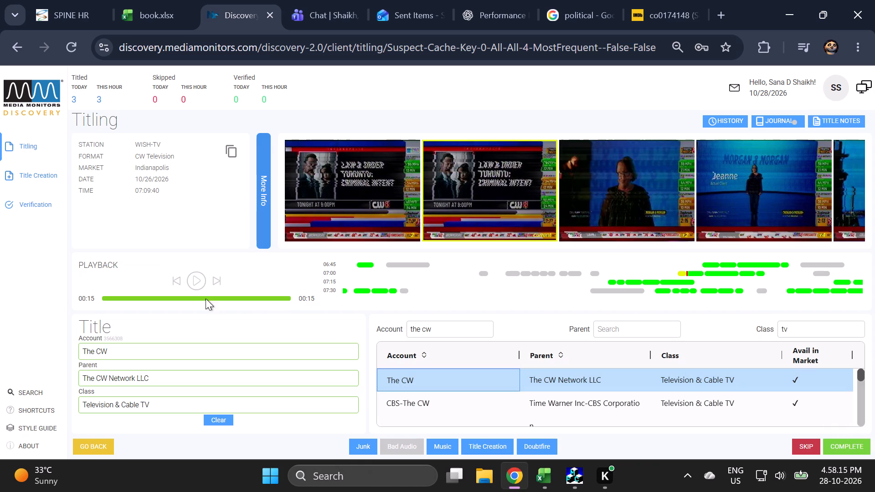
# Replay the WISH-TV segment to check it against the selected The CW account.
pyautogui.click(180, 282)
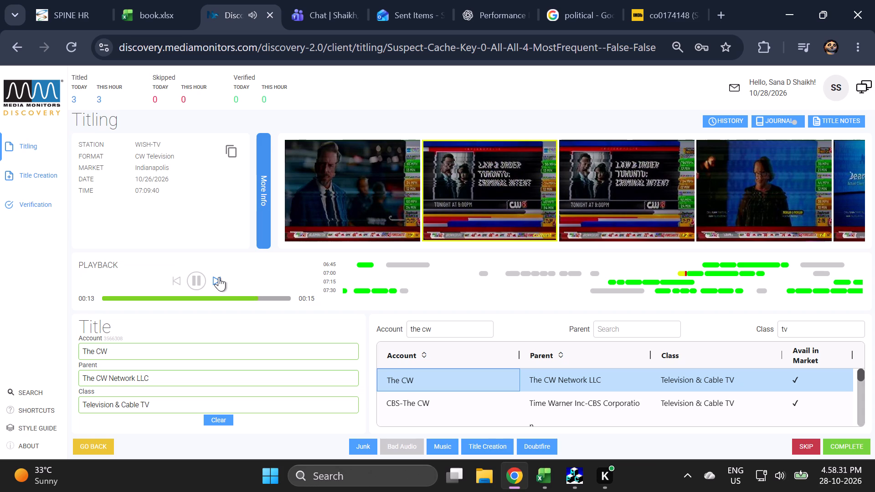
pyautogui.click(825, 371)
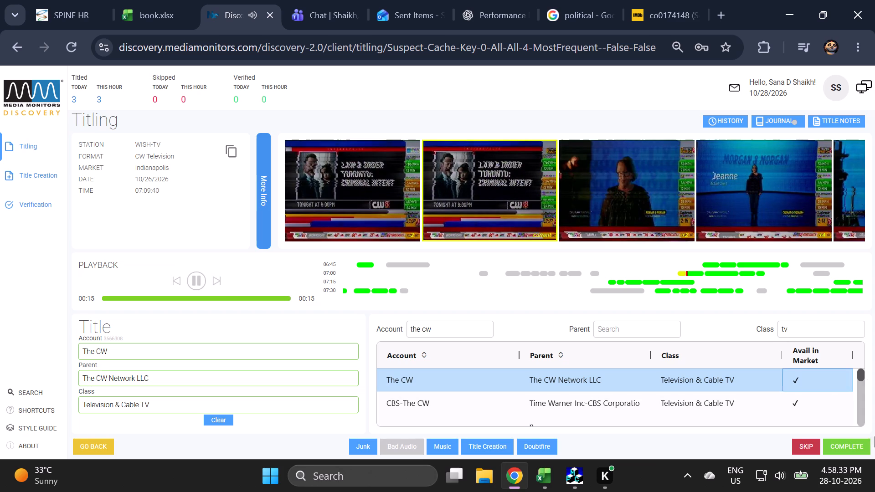
# Complete the titling of the WISH-TV segment with the selected The CW account.
pyautogui.click(858, 448)
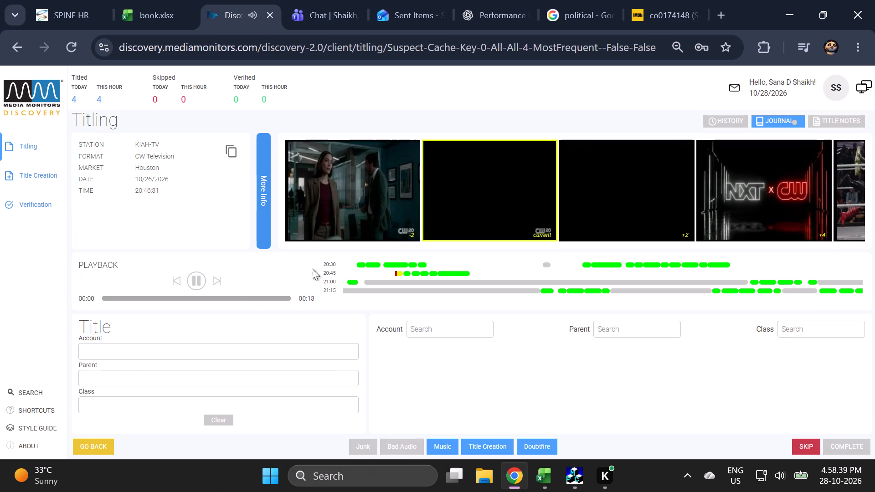
# Skim the KIAH-TV NXT segment and examine its airplay audit, playing the 10/19/2026 20:47 occurrence with video.
pyautogui.click(219, 279)
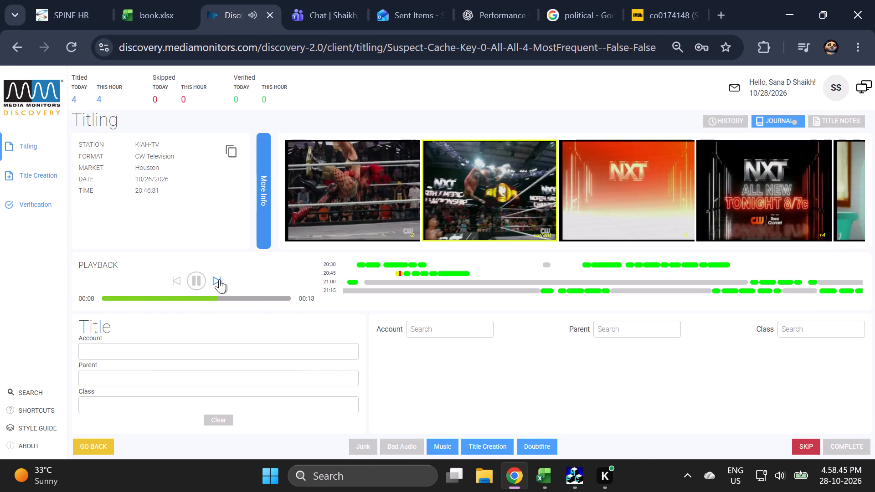
pyautogui.click(591, 0)
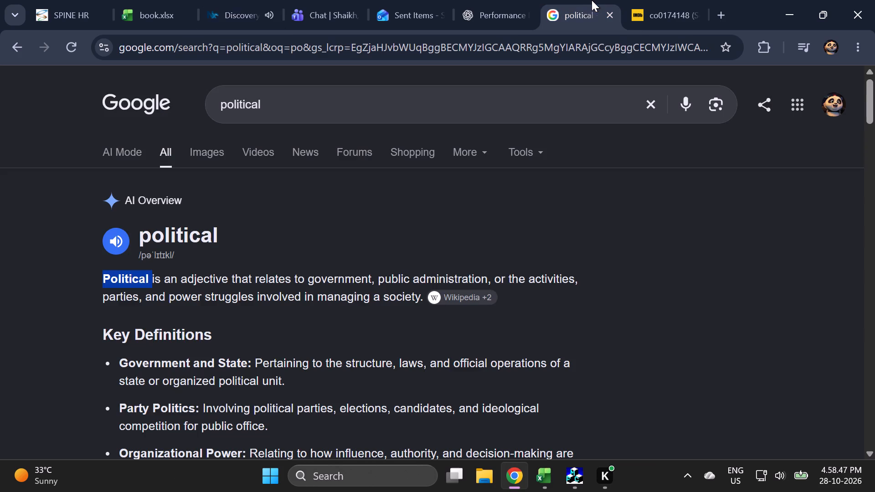
pyautogui.click(223, 9)
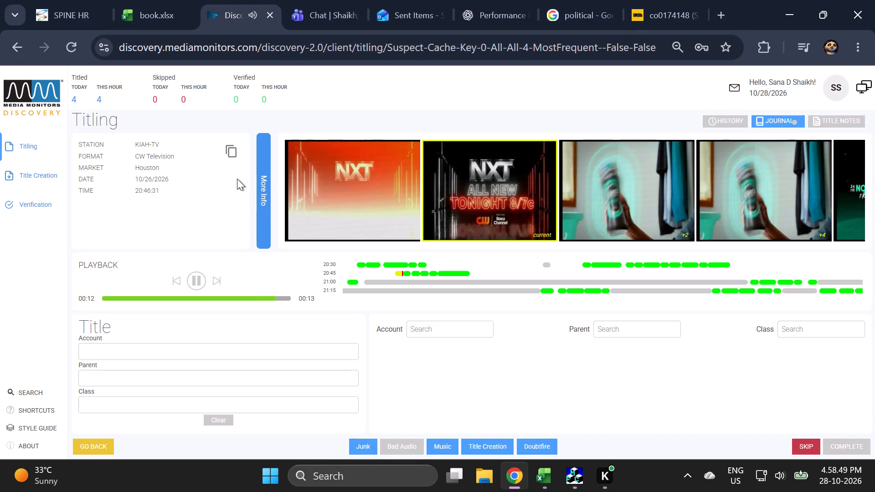
pyautogui.click(267, 168)
pyautogui.click(387, 146)
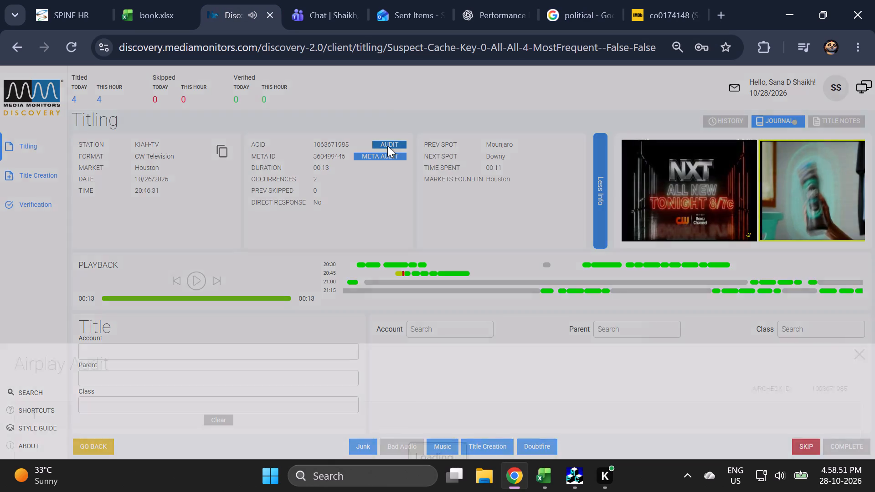
pyautogui.click(178, 365)
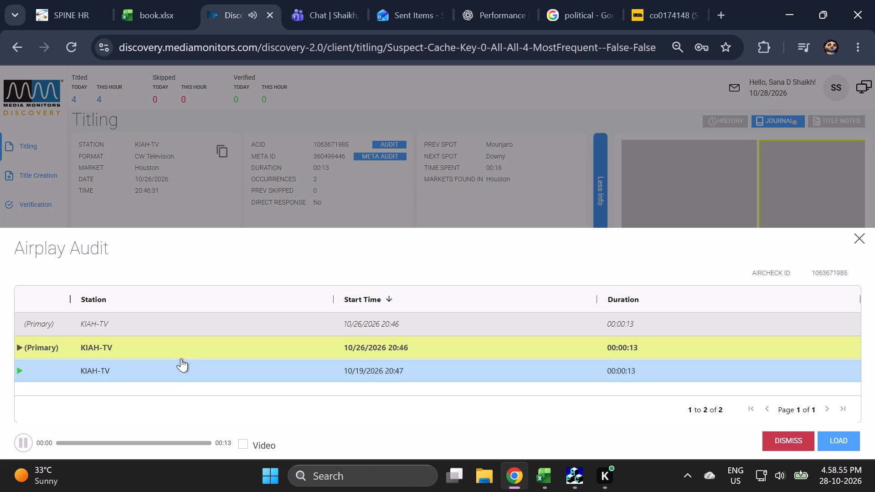
pyautogui.click(242, 445)
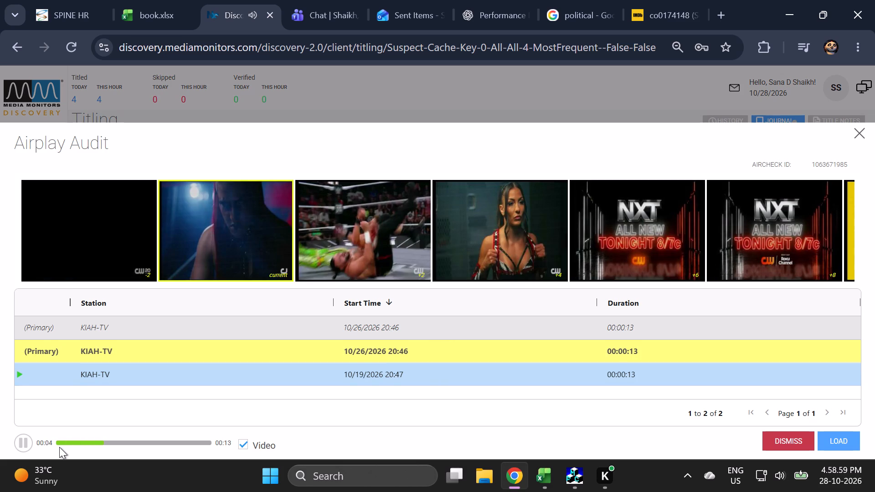
pyautogui.click(59, 447)
pyautogui.click(60, 444)
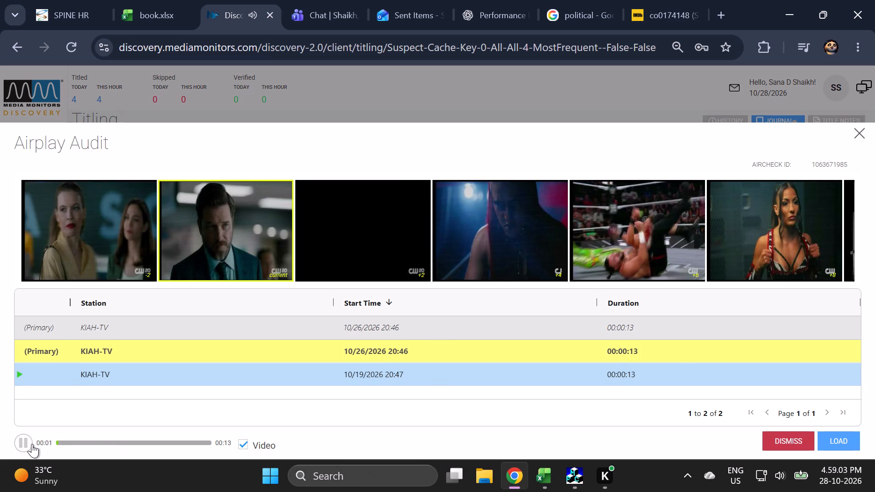
pyautogui.click(27, 441)
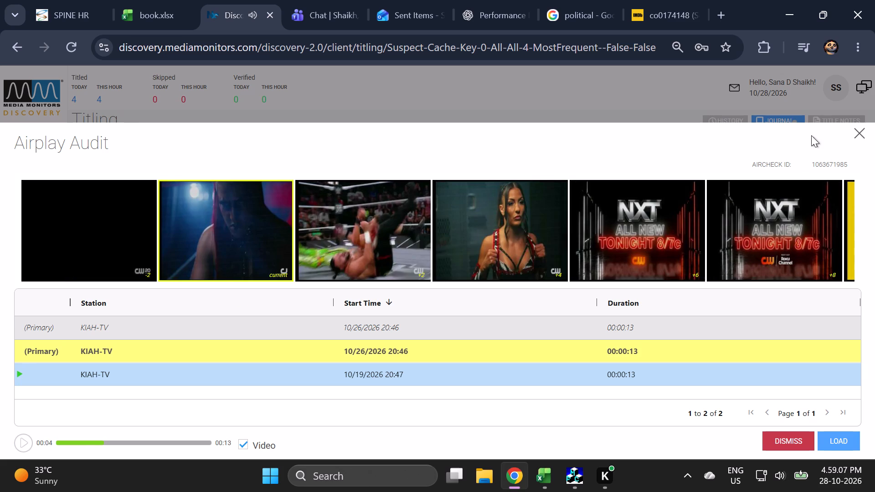
pyautogui.click(861, 138)
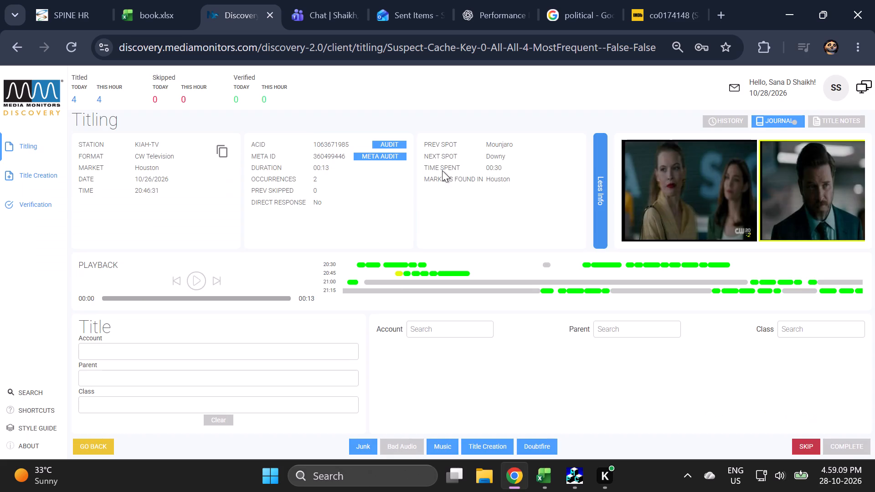
# Review the KIAH-TV segment's meta audit and collapse the extra segment information.
pyautogui.click(556, 155)
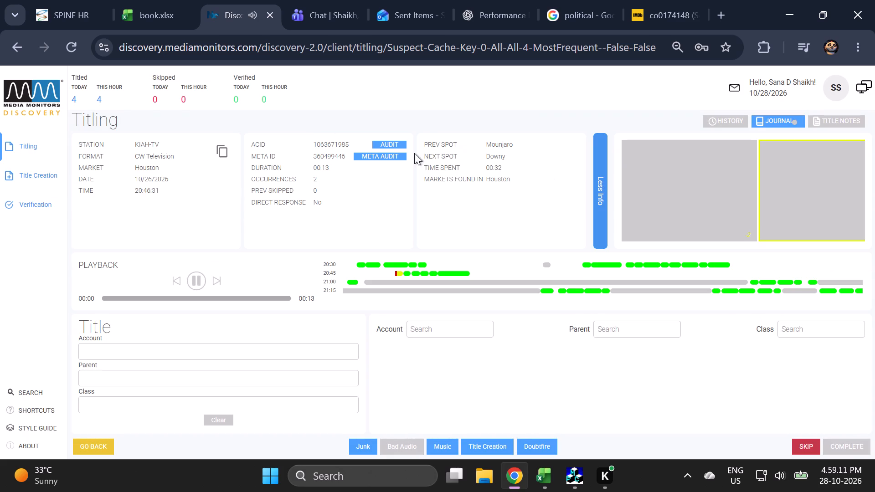
pyautogui.click(390, 154)
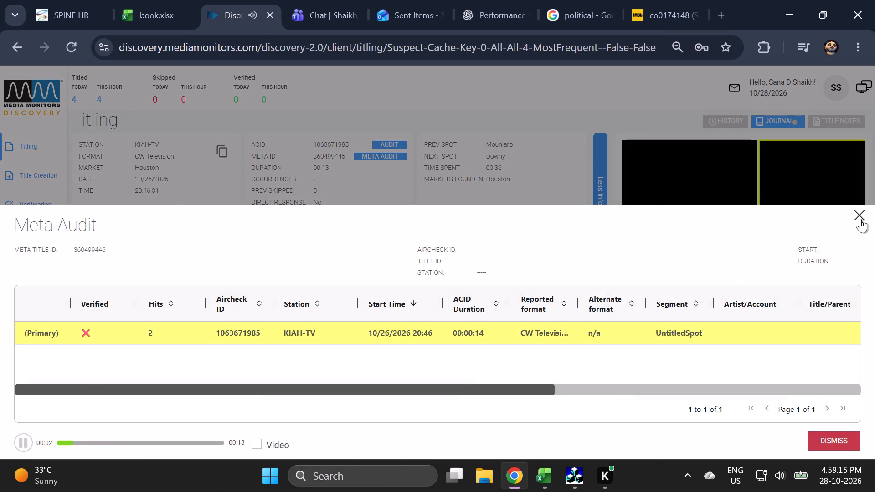
pyautogui.click(860, 219)
pyautogui.click(592, 222)
pyautogui.click(605, 225)
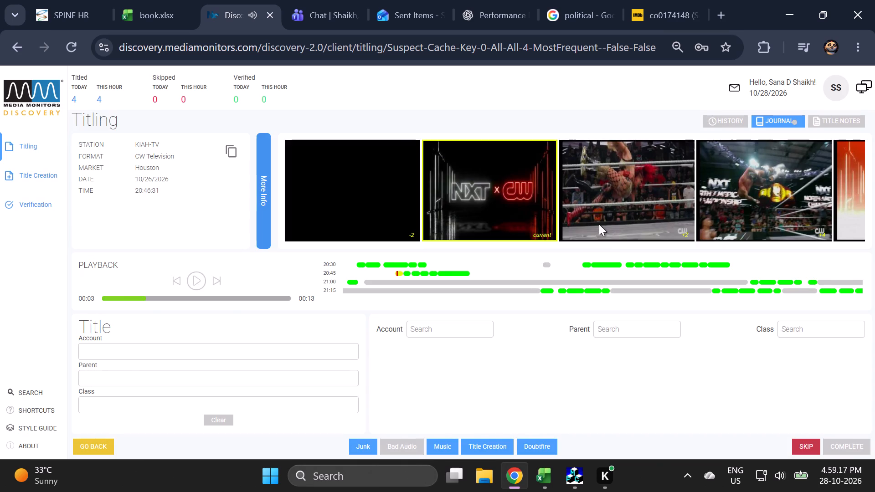
# Recheck the beginning of the KIAH-TV NXT segment and mark it as Junk.
pyautogui.click(176, 278)
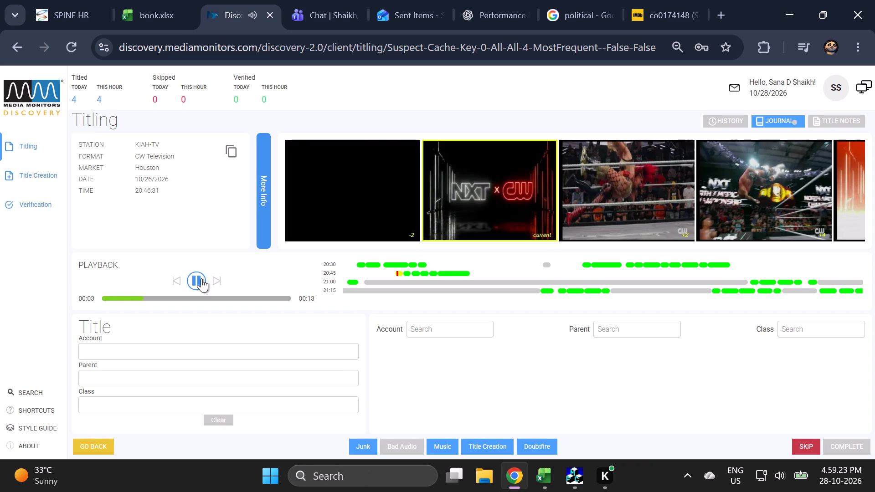
pyautogui.click(201, 278)
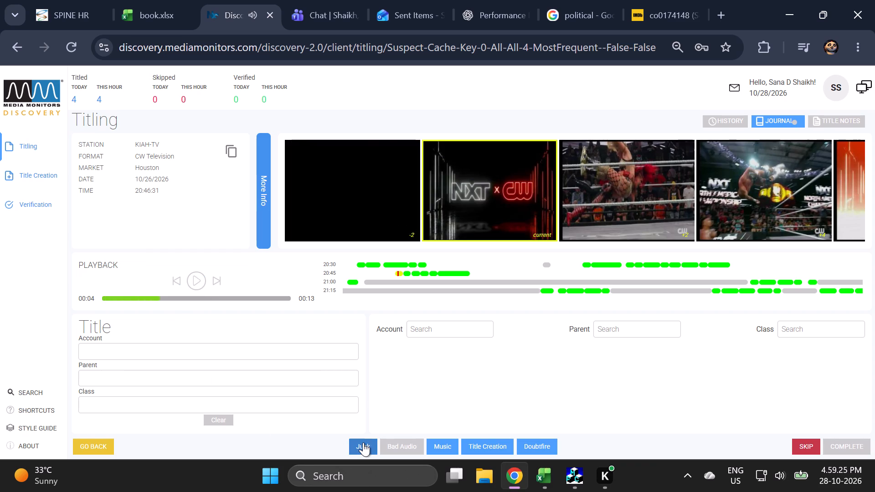
pyautogui.click(363, 442)
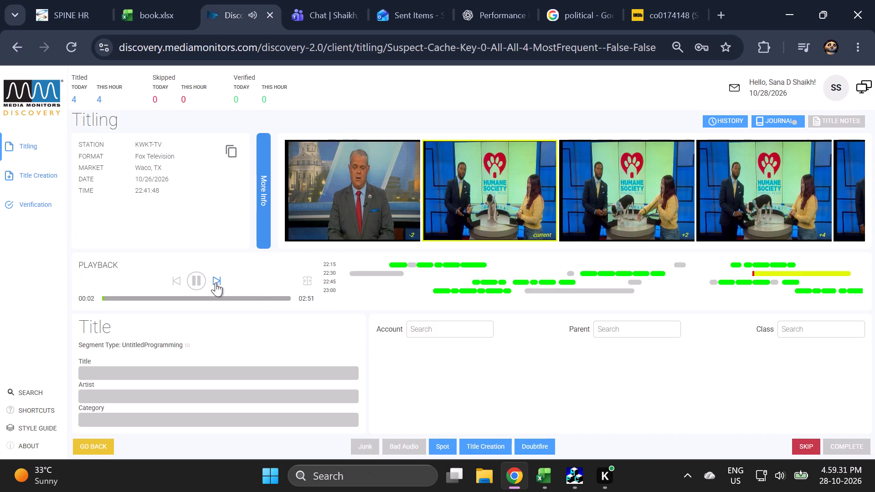
# Skim the beginning, middle and end of the KWKT-TV Humane Society segment to judge what kind of content it is.
pyautogui.click(216, 282)
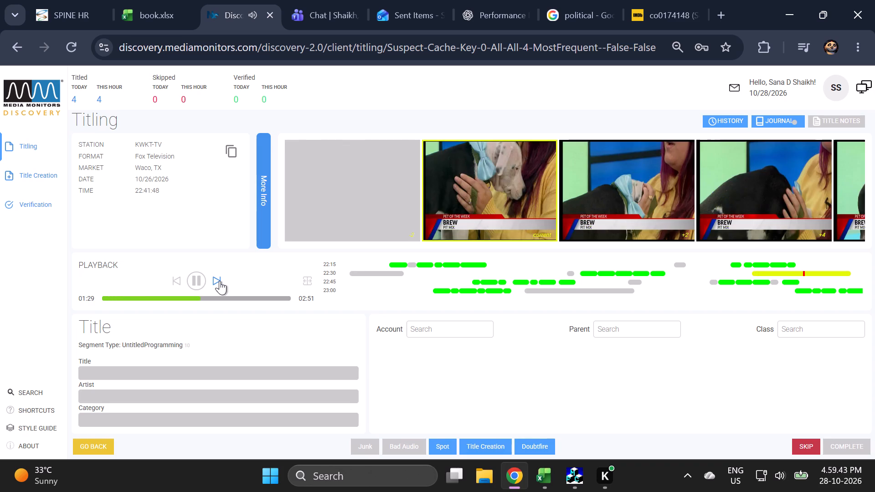
pyautogui.click(220, 281)
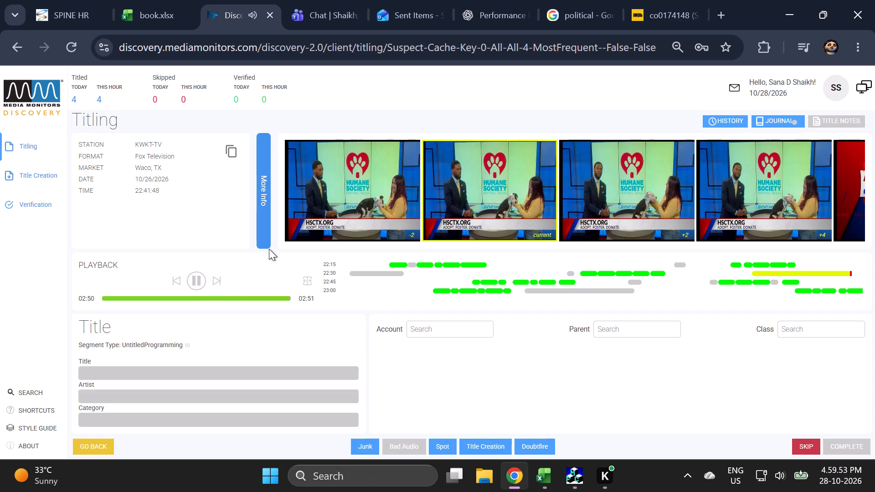
pyautogui.keyDown('ctrl'); pyautogui.scroll(-2, 269, 249); pyautogui.keyUp('ctrl')
pyautogui.keyDown('ctrl'); pyautogui.scroll(6, 269, 249); pyautogui.keyUp('ctrl')
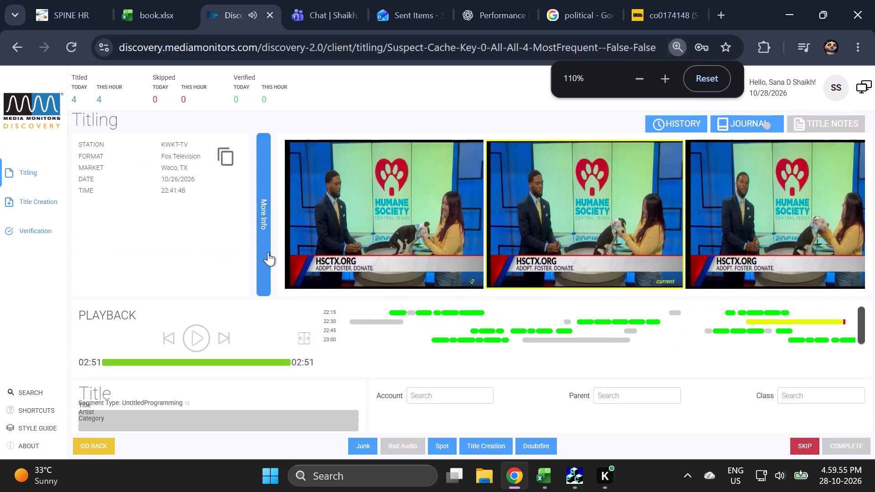
pyautogui.keyDown('ctrl'); pyautogui.scroll(-2, 268, 252); pyautogui.keyUp('ctrl')
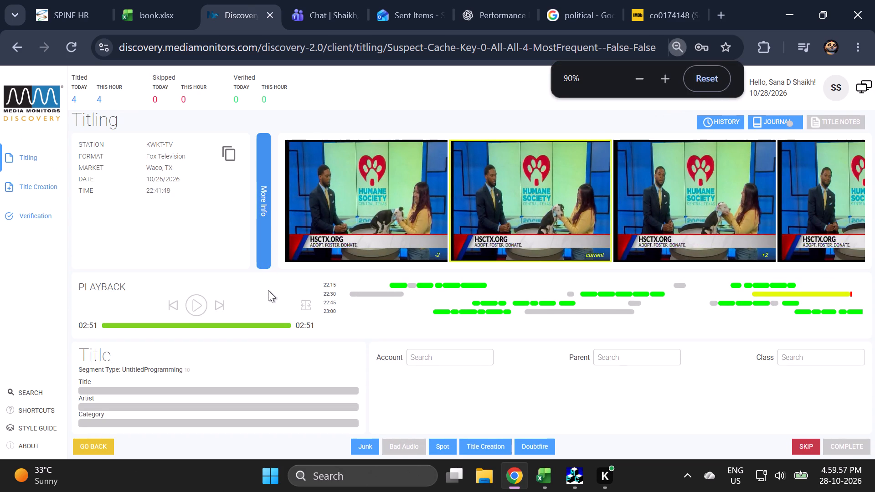
pyautogui.click(144, 324)
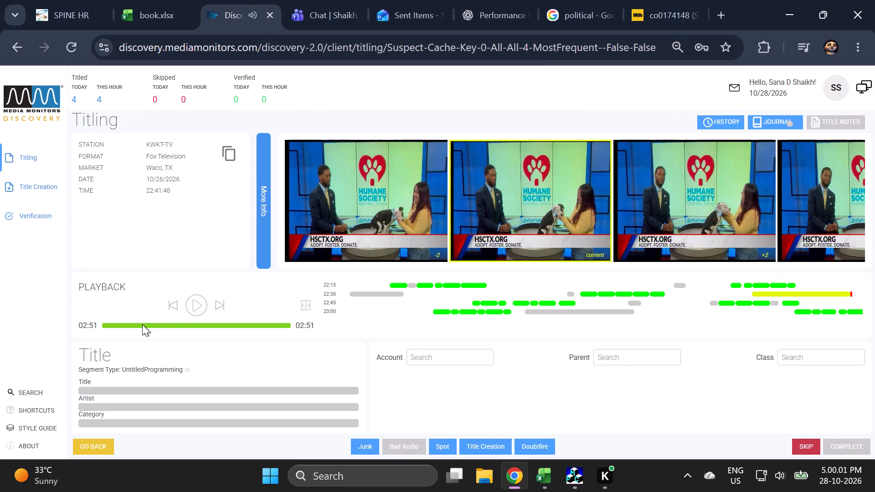
pyautogui.click(130, 323)
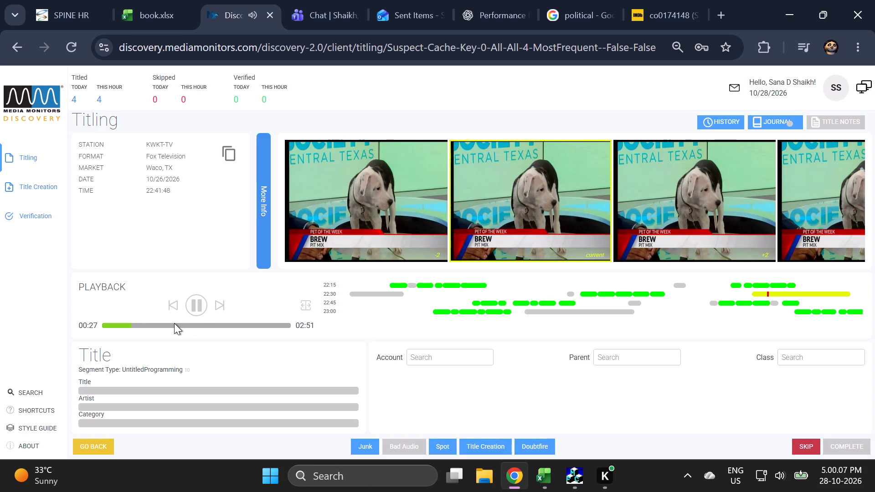
pyautogui.click(216, 302)
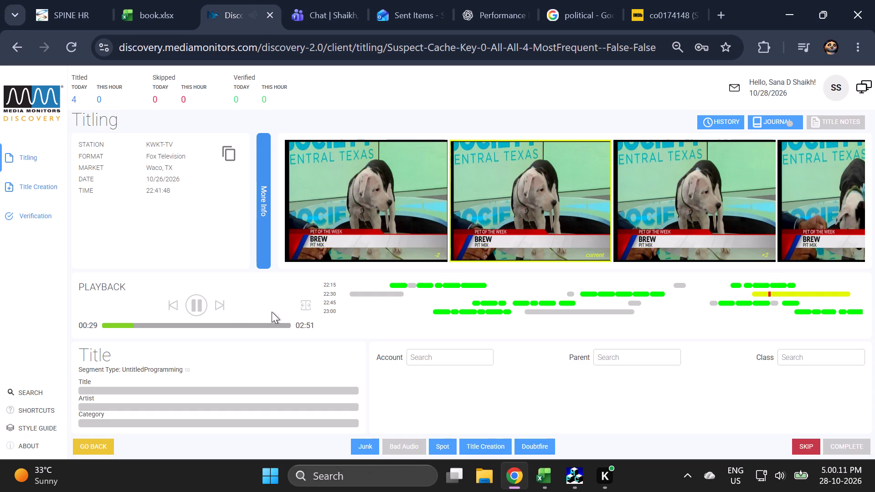
pyautogui.click(288, 326)
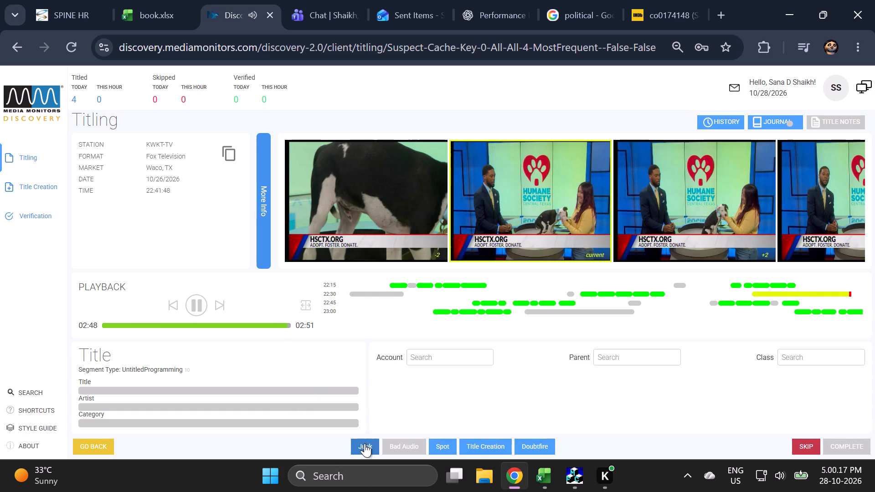
# Recheck the end of the KWKT-TV Humane Society segment and mark it as Junk.
pyautogui.moveTo(364, 444); pyautogui.dragTo(357, 399)
pyautogui.click(713, 121)
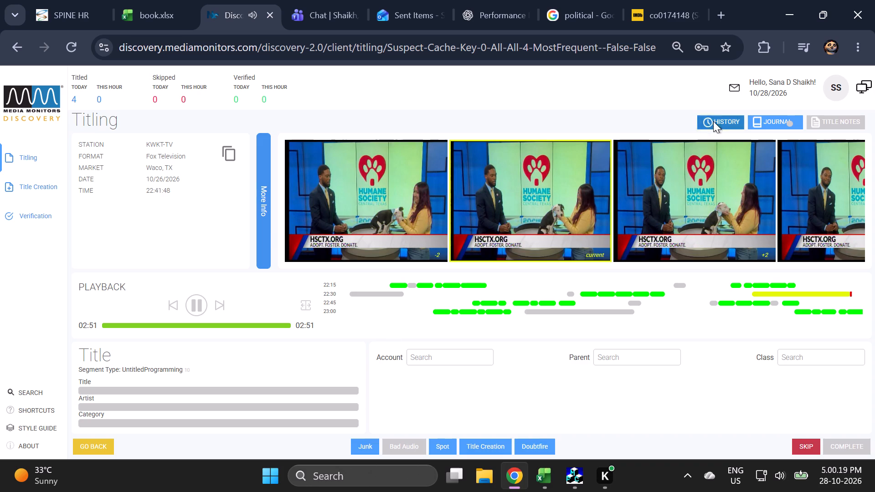
pyautogui.scroll(-4, 607, 311)
pyautogui.click(630, 335)
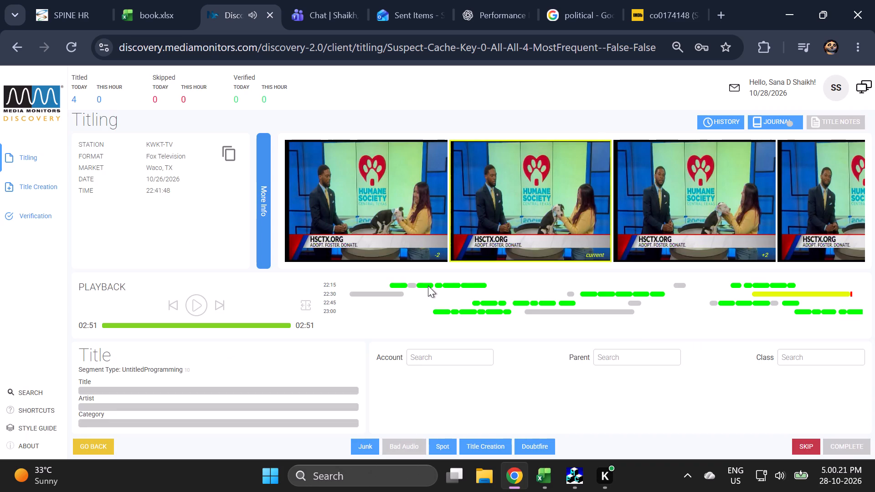
pyautogui.keyDown('ctrl'); pyautogui.scroll(-5, 422, 286); pyautogui.keyUp('ctrl')
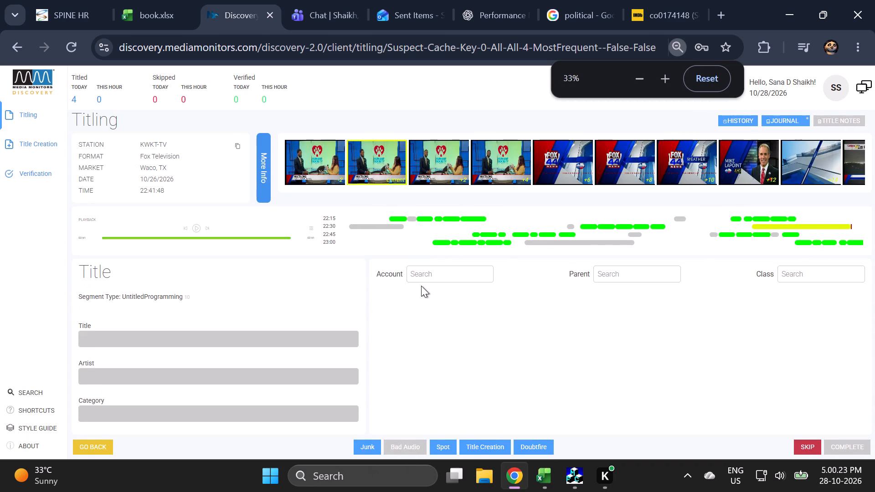
pyautogui.keyDown('ctrl'); pyautogui.scroll(2, 421, 286); pyautogui.keyUp('ctrl')
pyautogui.keyDown('ctrl'); pyautogui.scroll(-1, 421, 286); pyautogui.keyUp('ctrl')
pyautogui.keyDown('ctrl'); pyautogui.scroll(2, 421, 286); pyautogui.keyUp('ctrl')
pyautogui.click(282, 299)
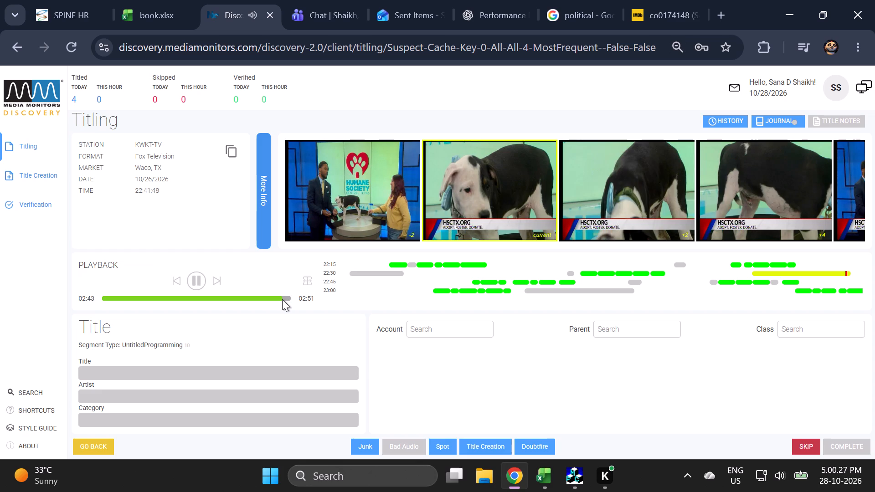
pyautogui.click(371, 448)
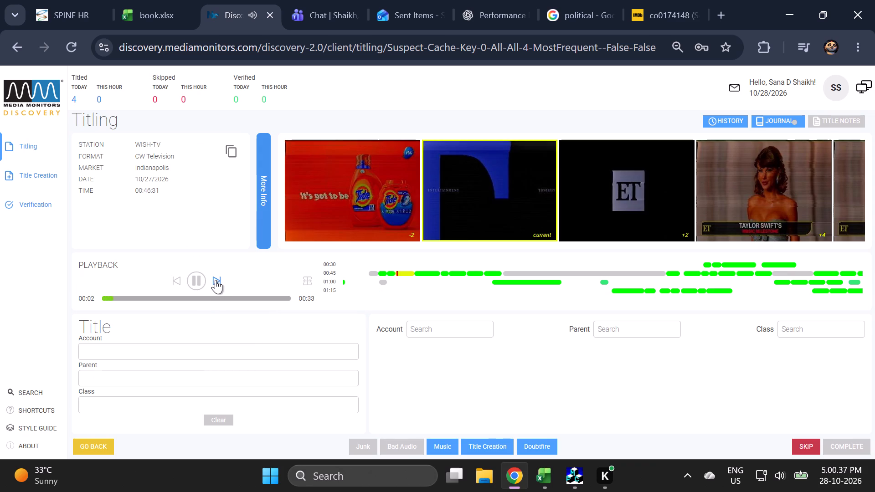
# Skim the WISH-TV Entertainment Tonight segment through to its end and replay its closing seconds.
pyautogui.moveTo(216, 280); pyautogui.dragTo(249, 258)
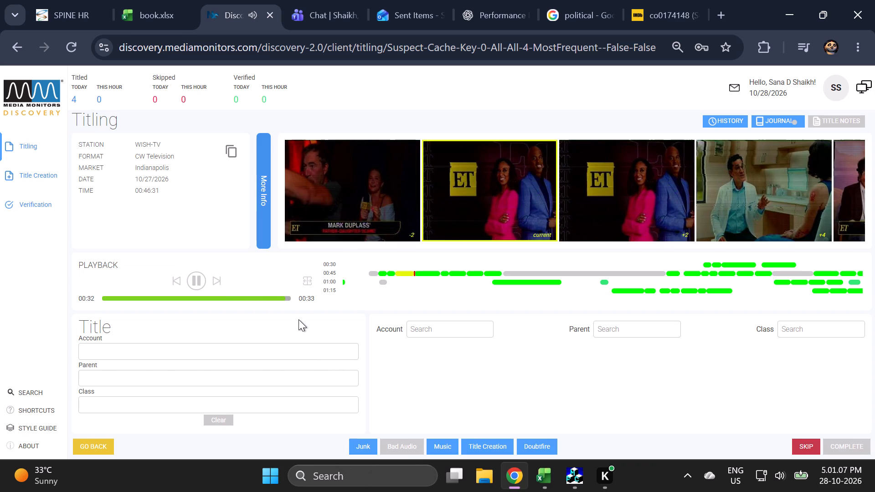
pyautogui.click(281, 263)
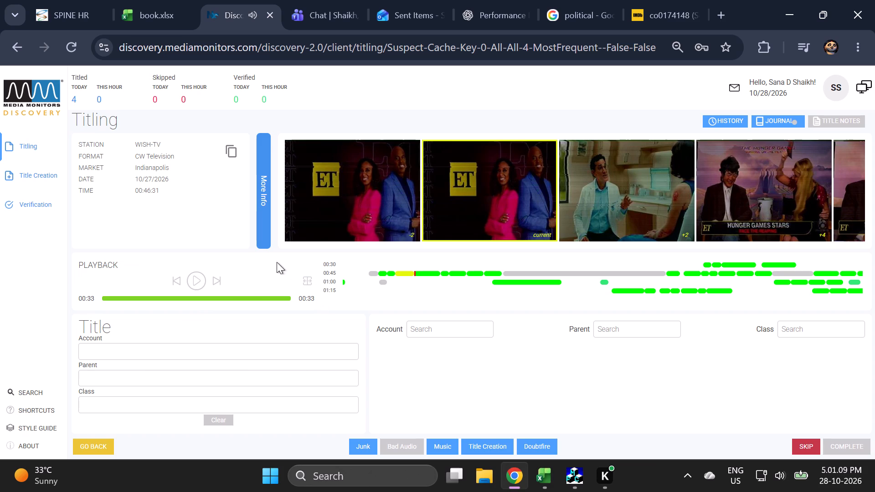
pyautogui.hotkey('alt', '+')
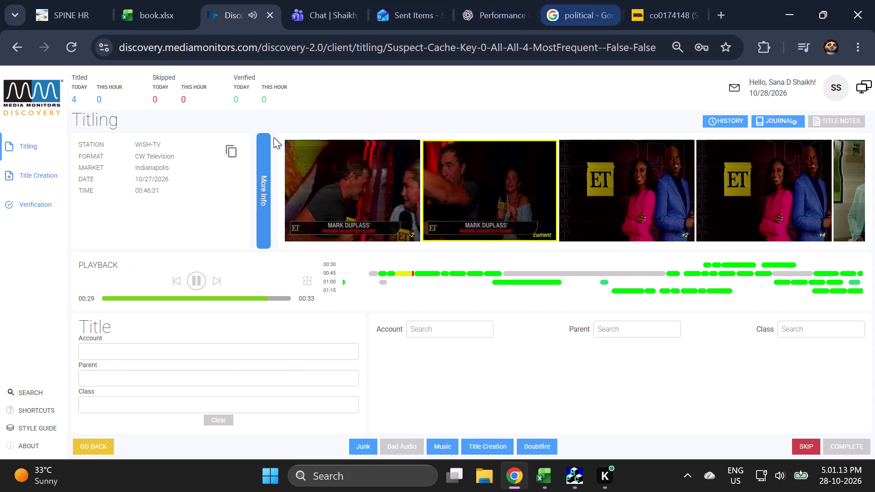
# Review the WISH-TV segment's airplay audit, playing the 10/26/2026 19:46 airing with video and checking its ending.
pyautogui.click(265, 239)
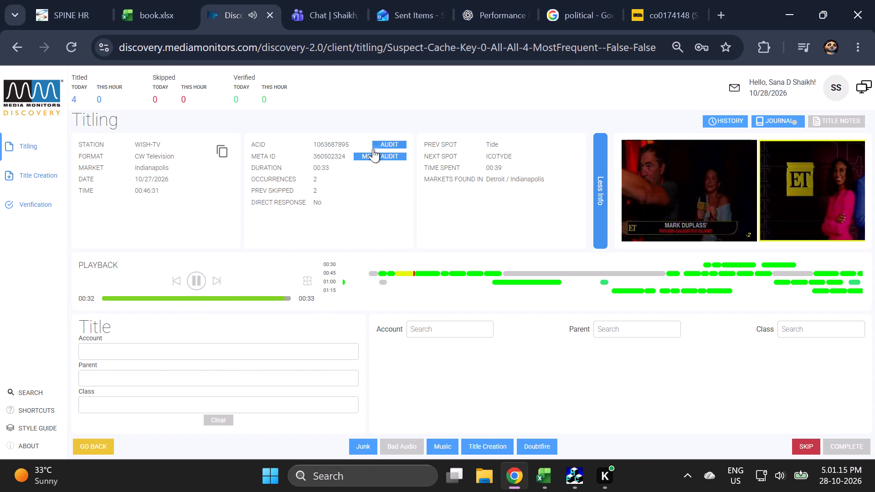
pyautogui.click(374, 143)
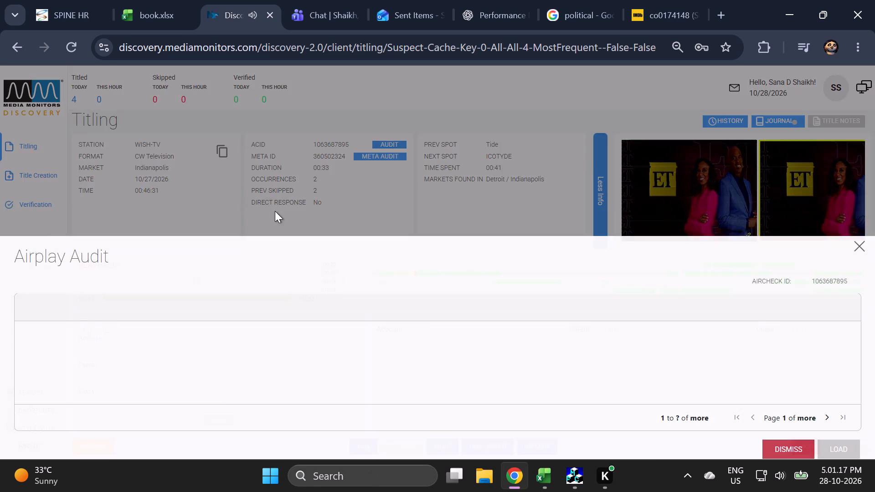
pyautogui.click(143, 373)
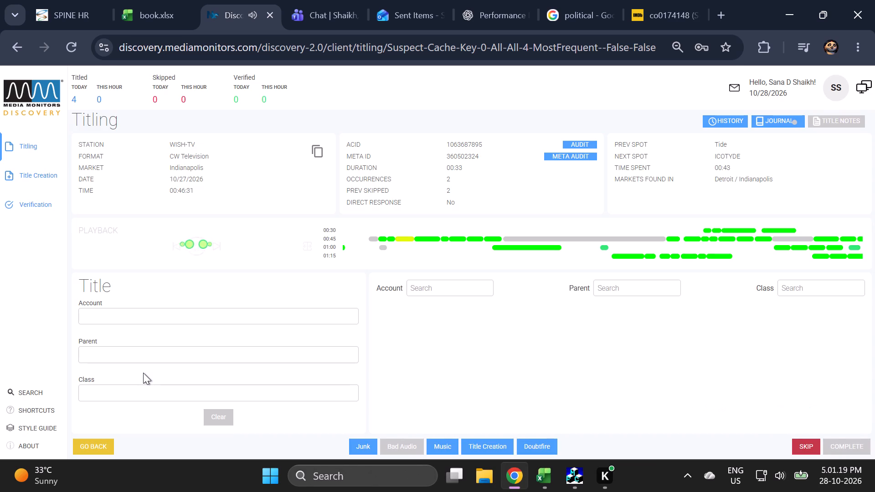
pyautogui.click(144, 380)
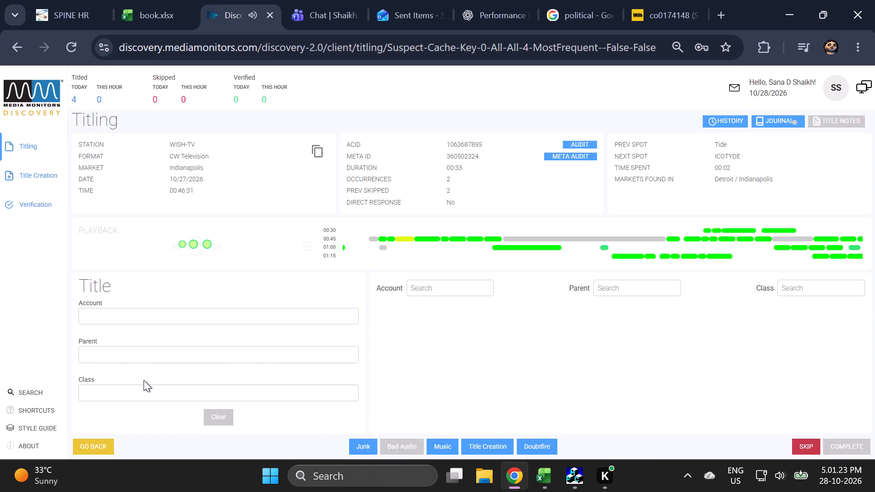
pyautogui.click(239, 451)
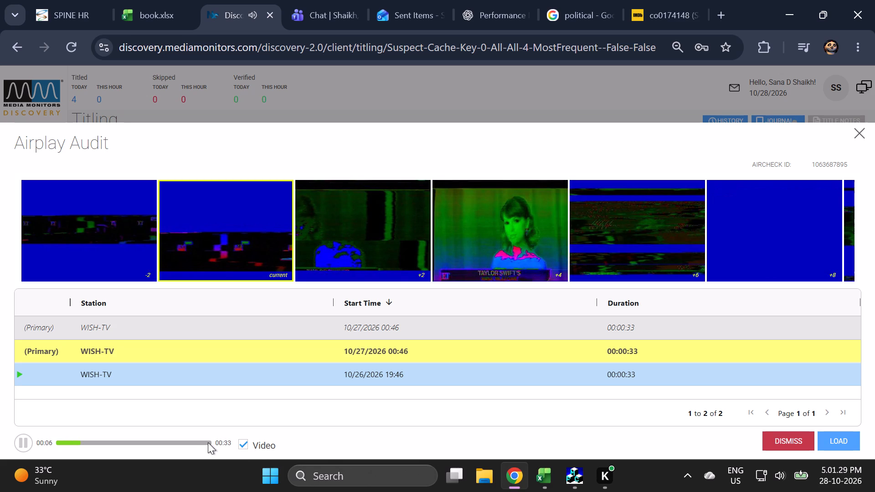
pyautogui.click(206, 441)
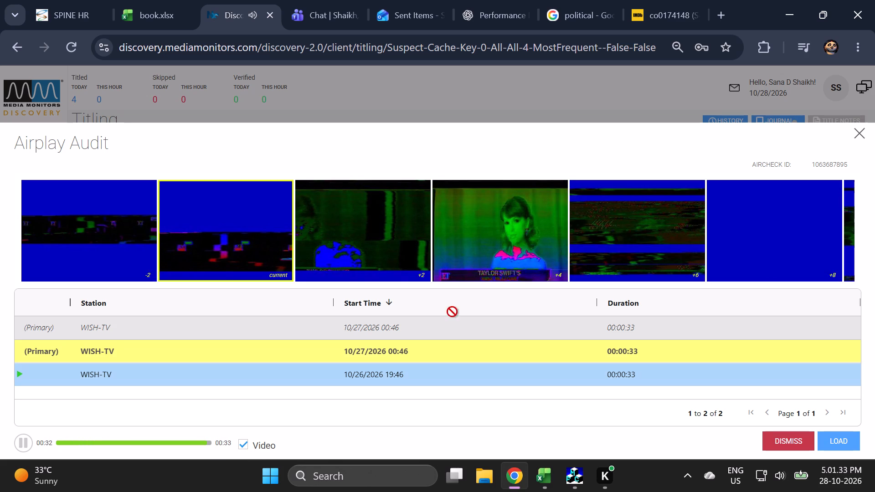
pyautogui.click(865, 138)
# Play the WXYZ-TV airing from the WISH-TV segment's meta audit and pause playback after leaving the audit.
pyautogui.click(554, 157)
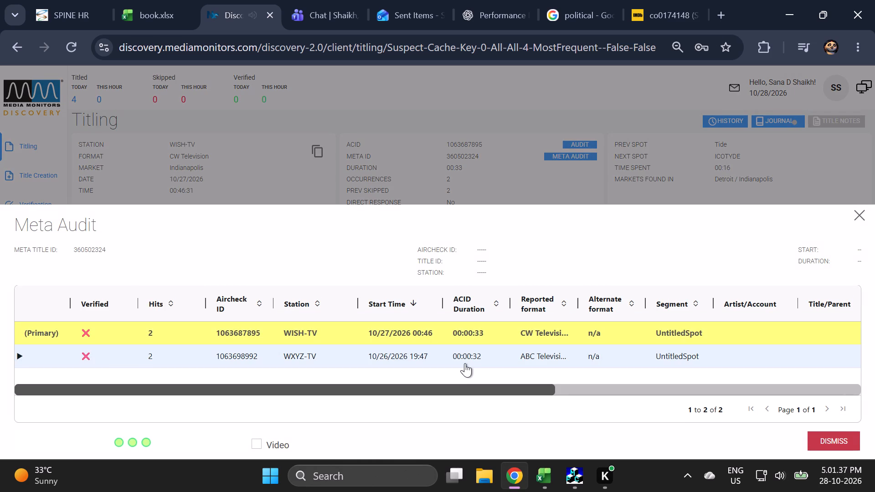
pyautogui.click(465, 363)
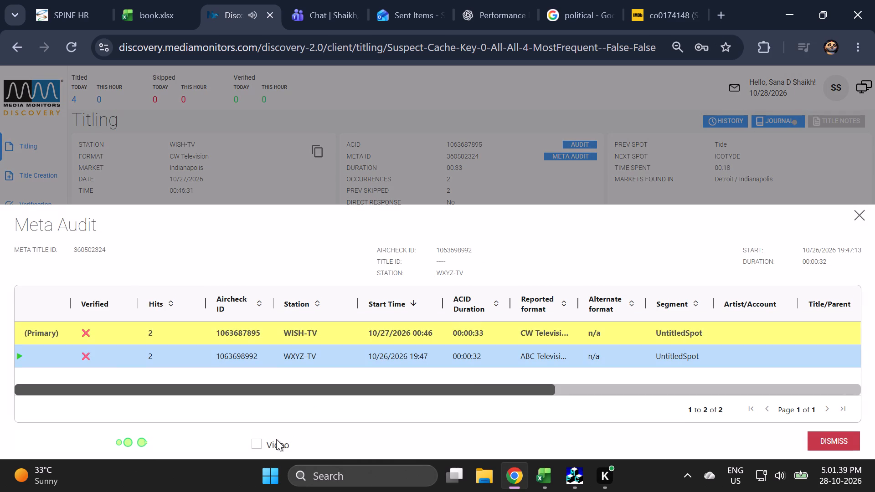
pyautogui.click(259, 446)
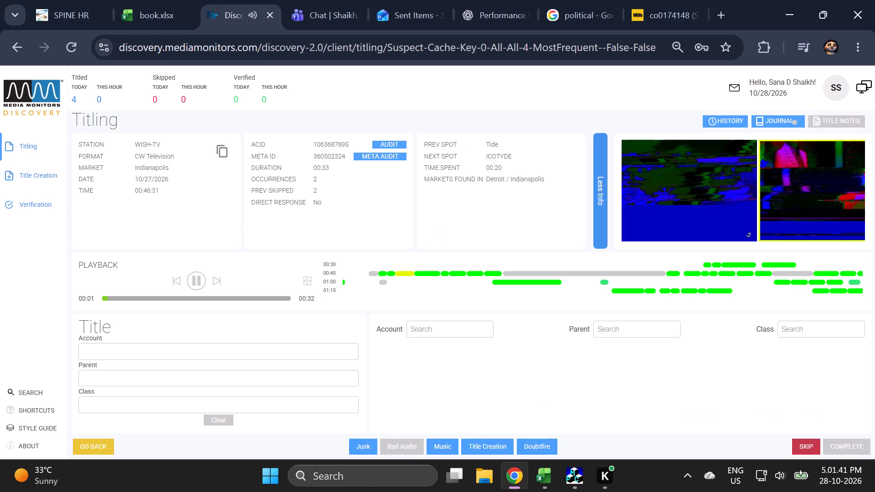
pyautogui.click(284, 231)
pyautogui.click(731, 120)
pyautogui.click(678, 339)
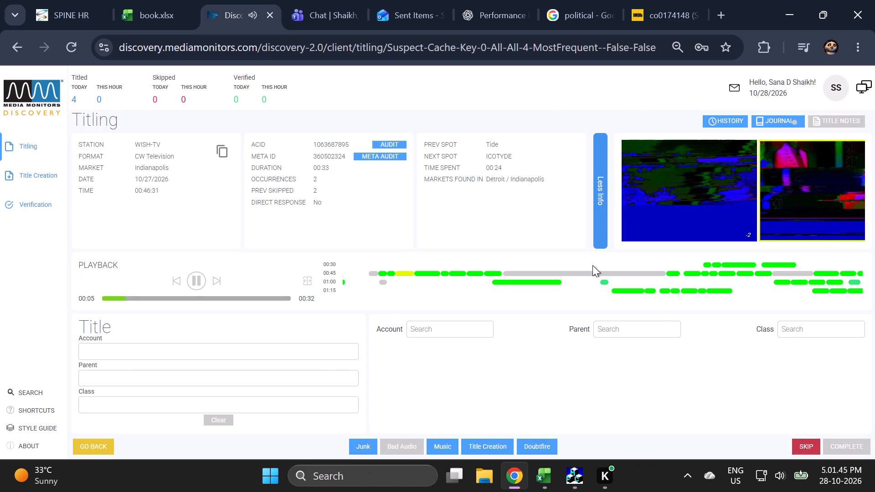
pyautogui.click(602, 231)
pyautogui.click(201, 282)
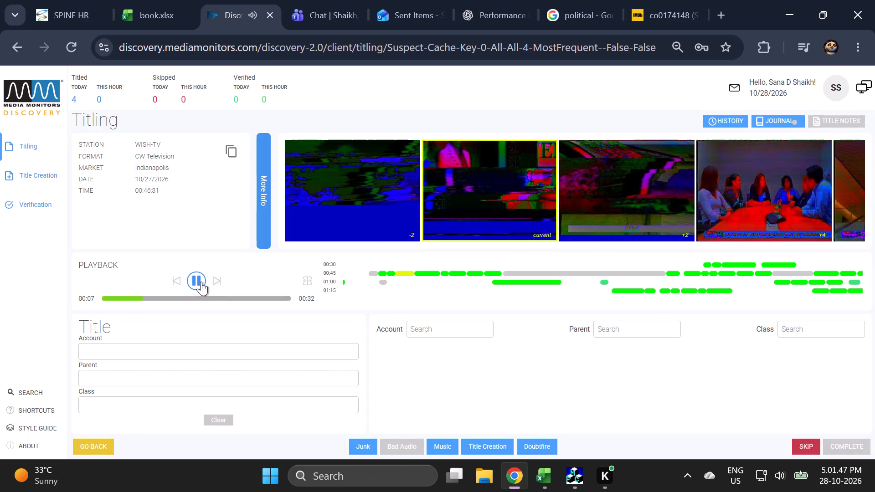
# Reopen the meta audit and compare the WXYZ-TV airing with video, checking its beginning and ending.
pyautogui.click(268, 224)
pyautogui.click(380, 149)
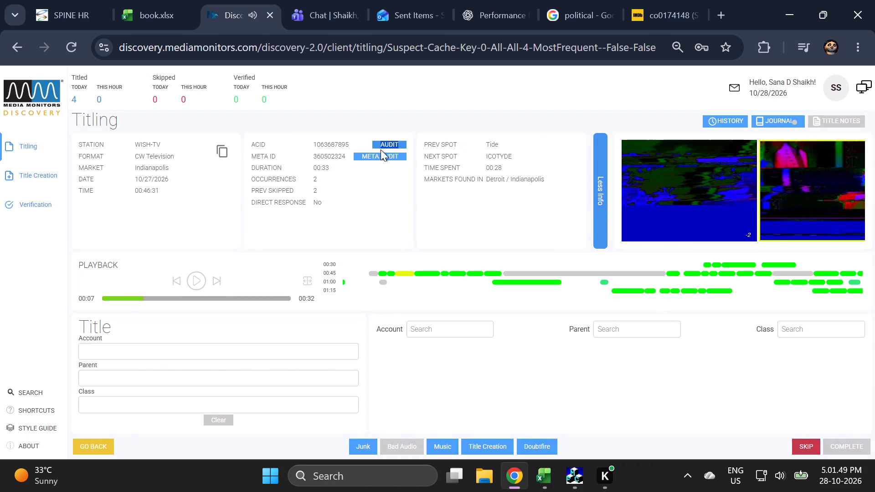
pyautogui.click(379, 152)
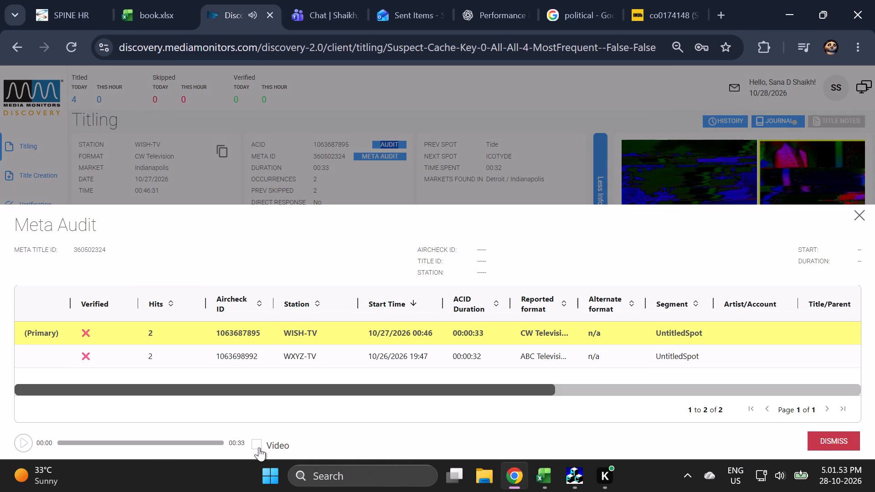
pyautogui.click(259, 447)
pyautogui.click(226, 366)
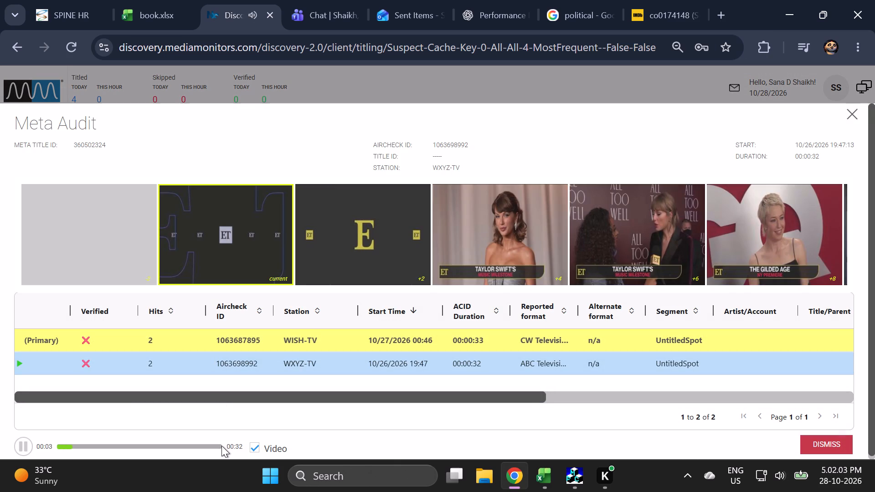
pyautogui.click(219, 446)
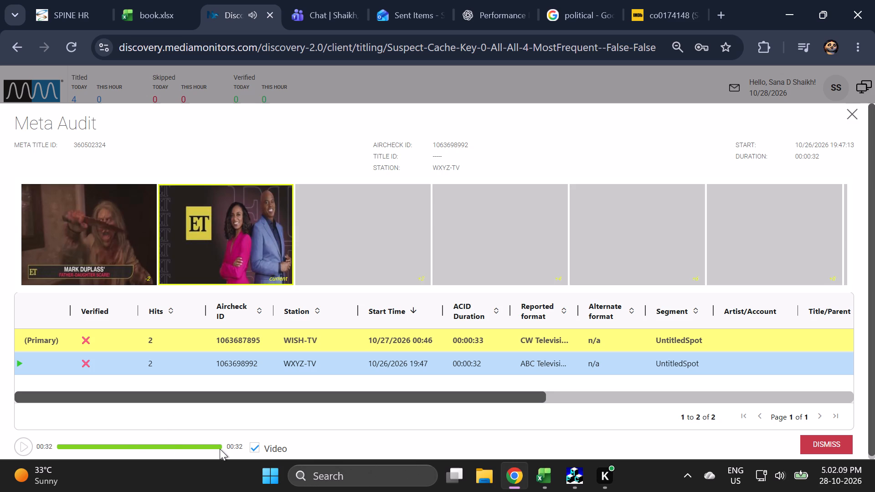
pyautogui.click(215, 448)
pyautogui.click(216, 445)
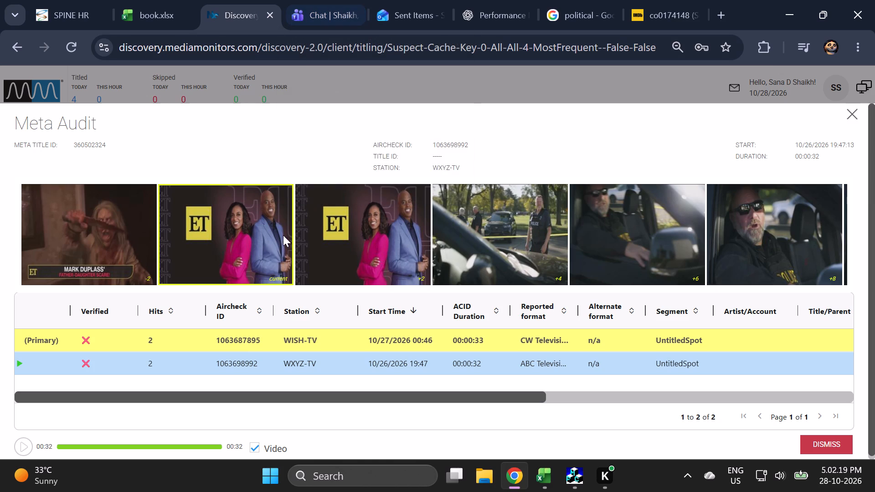
pyautogui.click(63, 446)
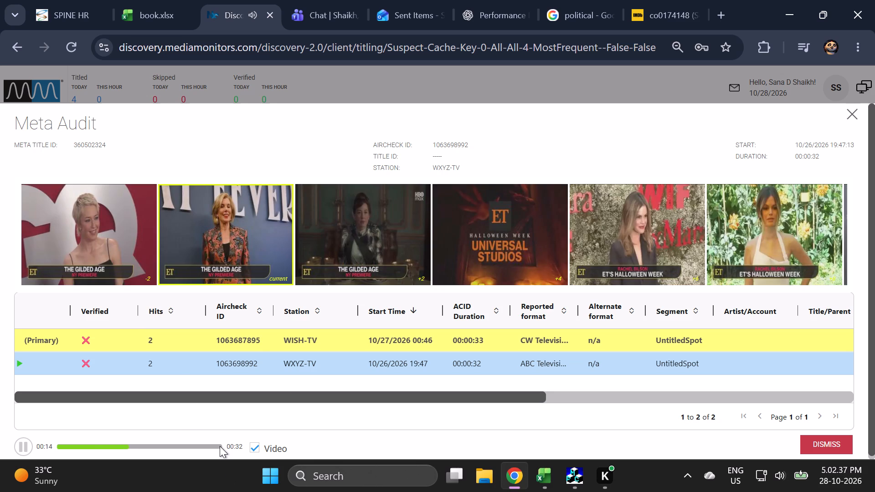
pyautogui.click(847, 116)
pyautogui.click(852, 115)
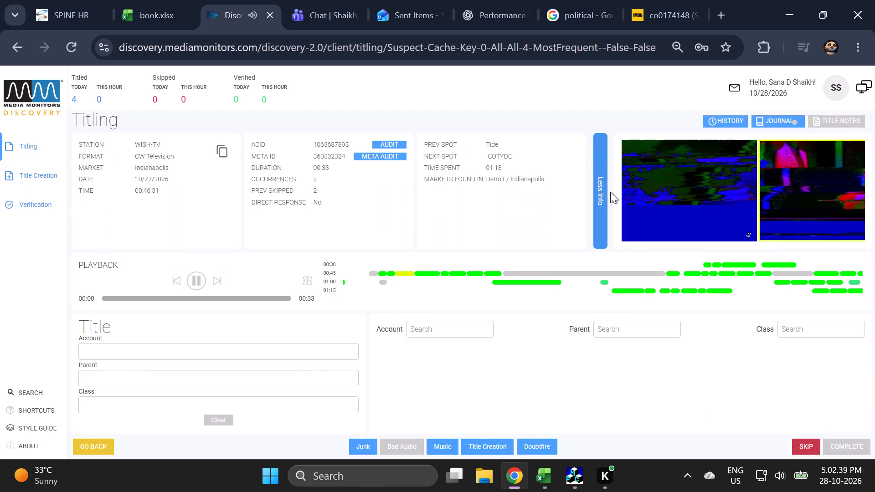
# Skip the WISH-TV Entertainment Tonight segment without titling it.
pyautogui.click(604, 192)
pyautogui.click(852, 113)
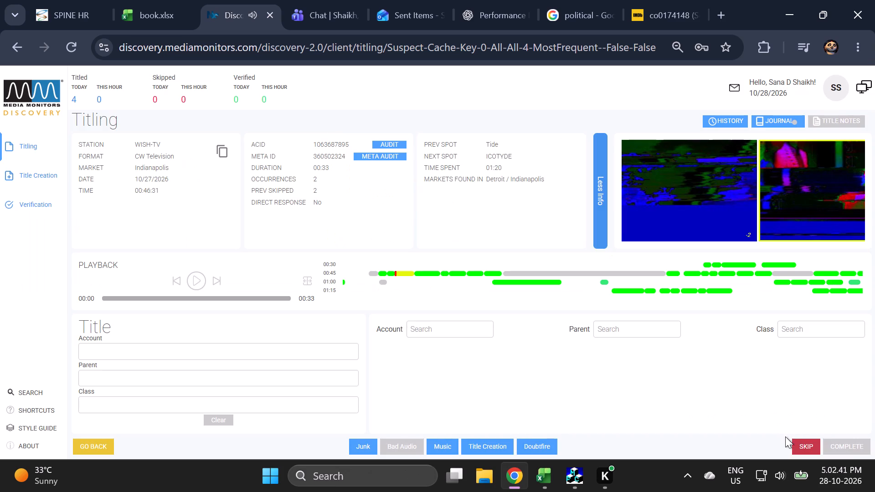
pyautogui.click(801, 445)
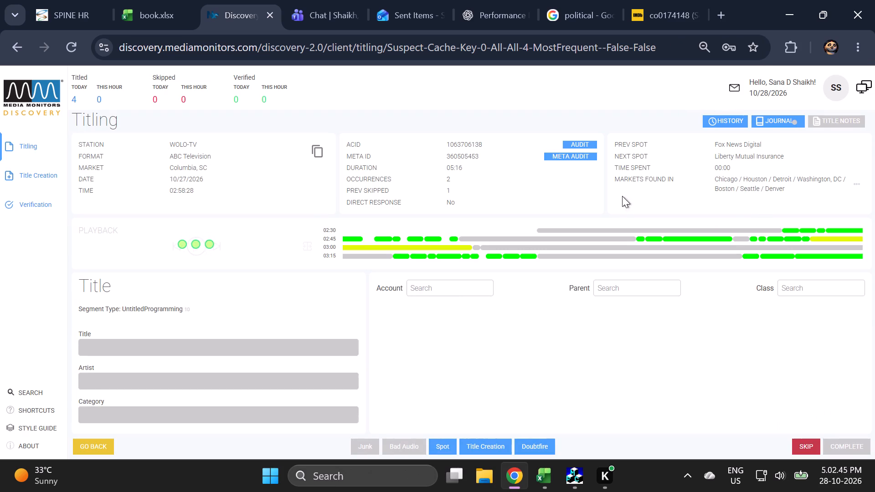
# Skim through the WOLO-TV programming segment to judge what kind of content it is.
pyautogui.click(600, 206)
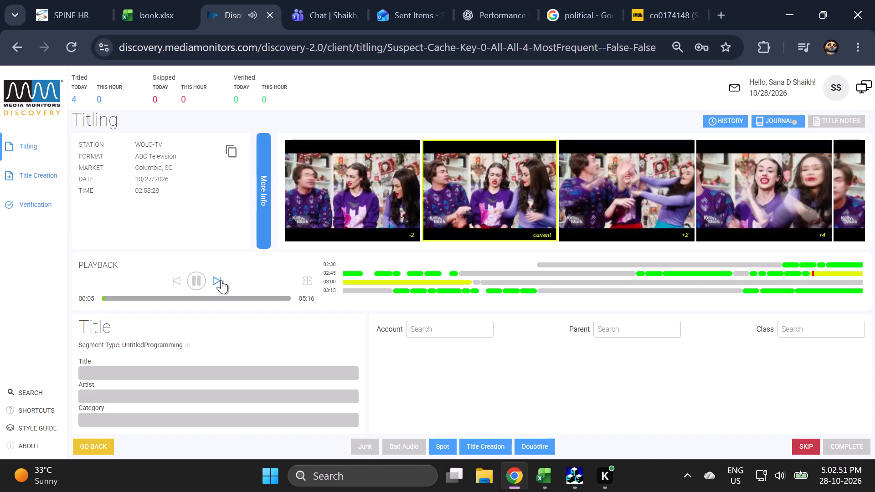
pyautogui.click(221, 280)
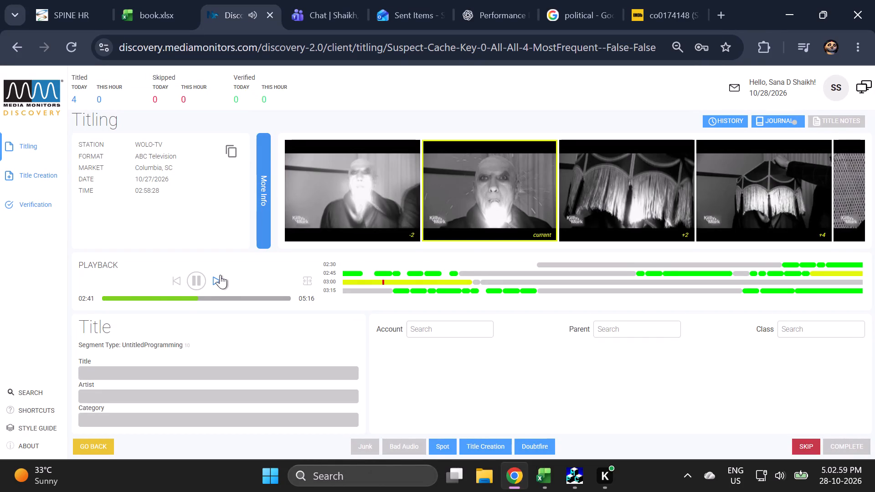
# Jump ahead to the final seconds of the WOLO-TV programming segment to check how it ends.
pyautogui.click(220, 275)
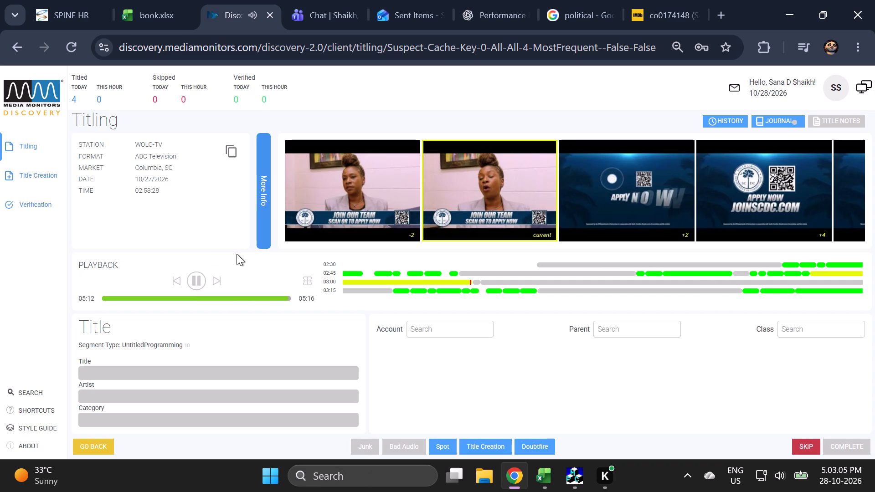
pyautogui.click(283, 298)
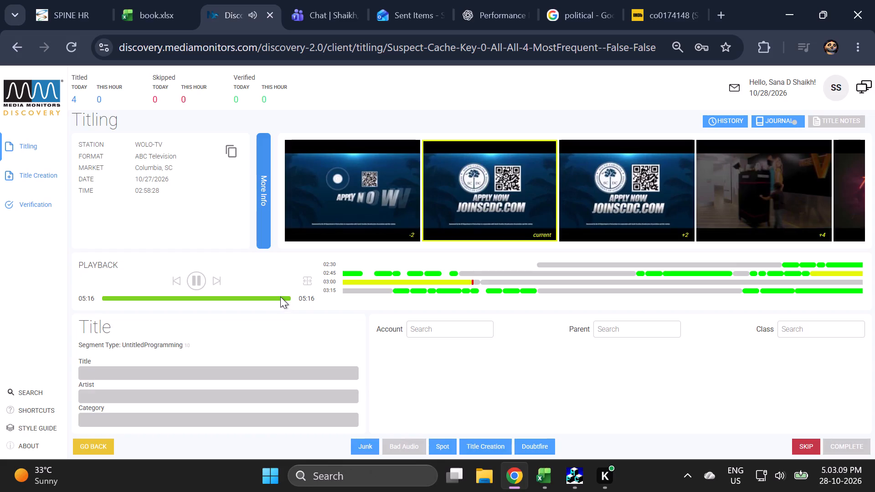
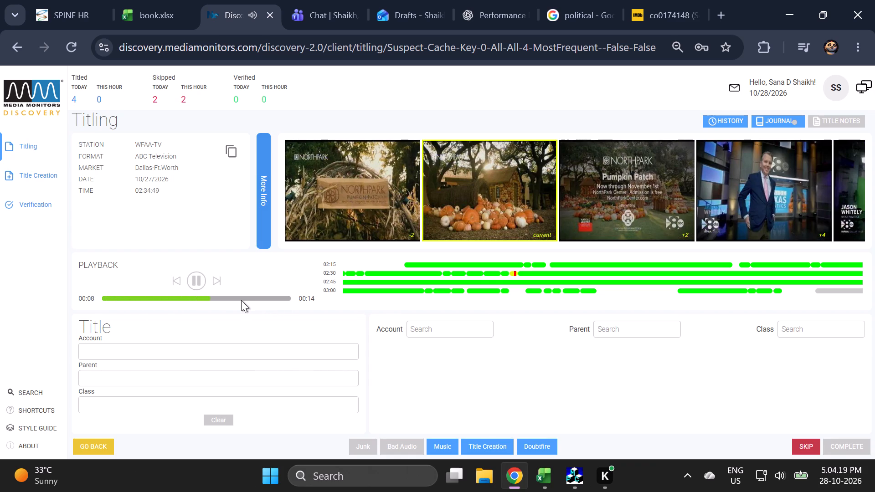
# Check the ending of the WFAA-TV segment from Dallas-Ft.Worth and mark it as Junk.
pyautogui.click(248, 350)
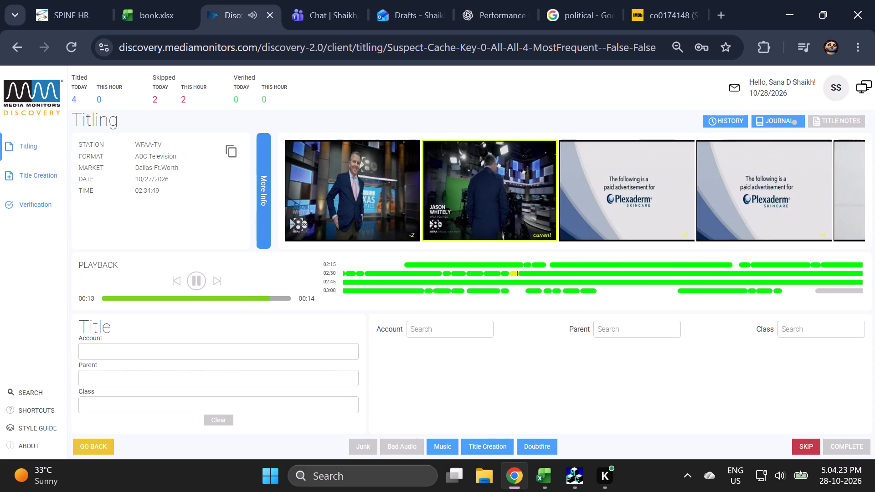
pyautogui.click(218, 281)
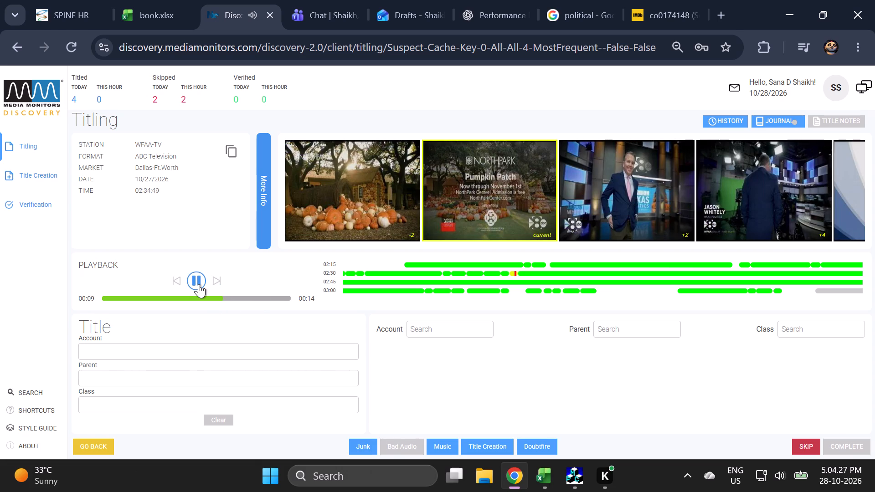
pyautogui.click(199, 284)
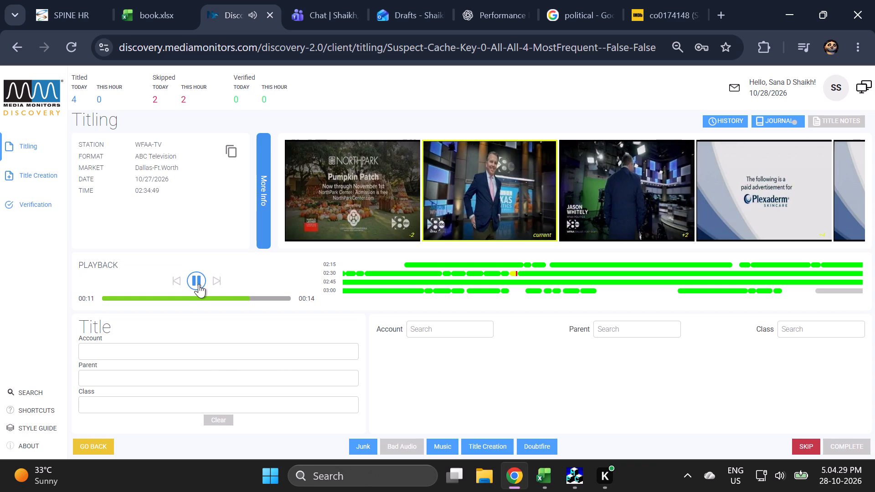
pyautogui.click(368, 449)
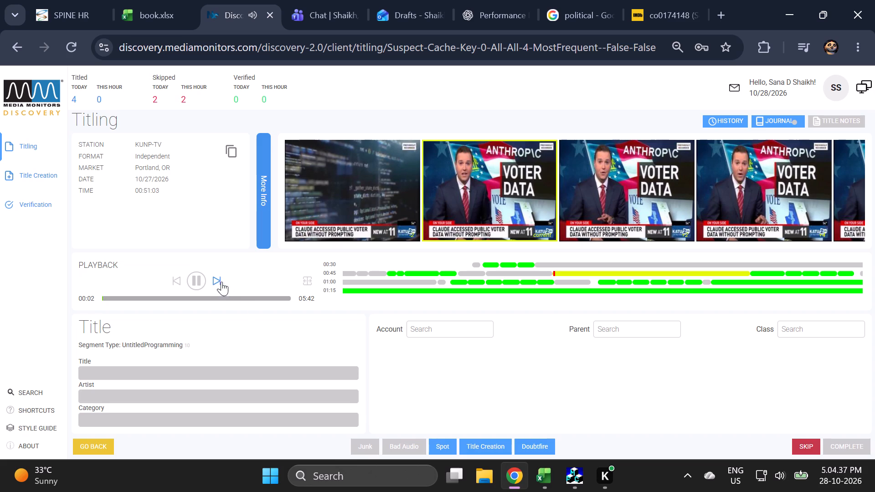
# Skim the KUNP-TV programming segment from Portland through to its end and mark it as Junk.
pyautogui.click(219, 280)
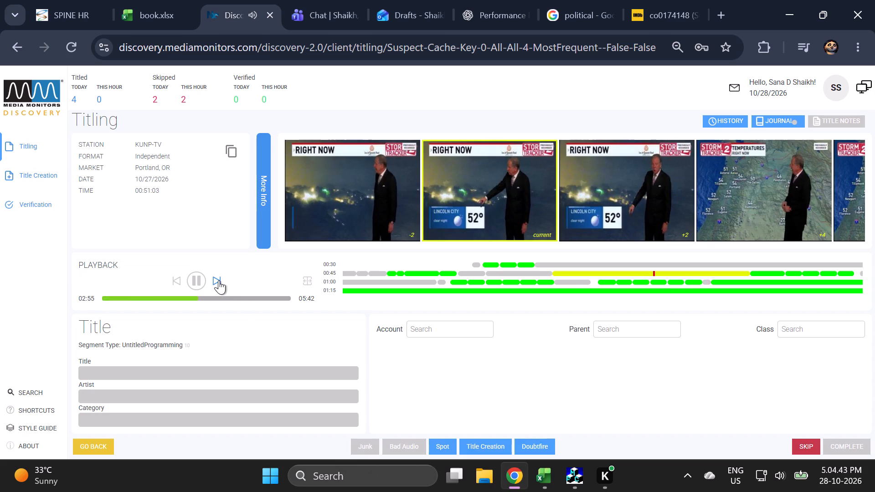
pyautogui.click(219, 280)
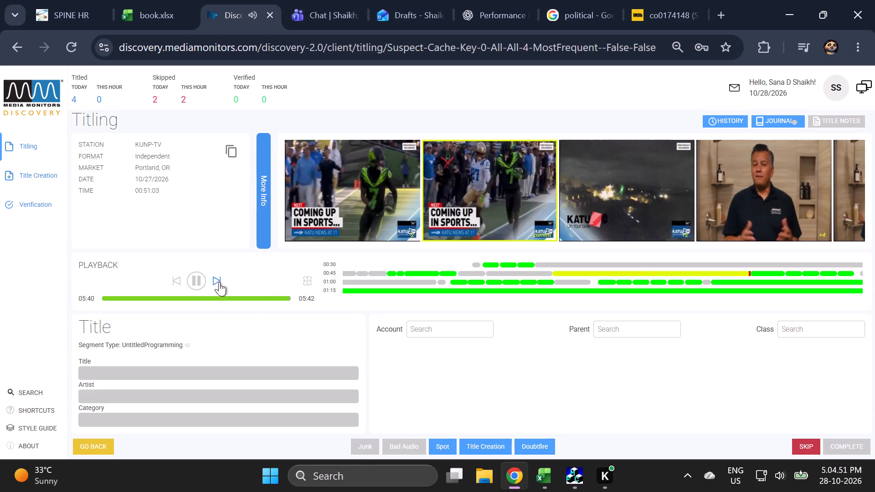
pyautogui.click(360, 446)
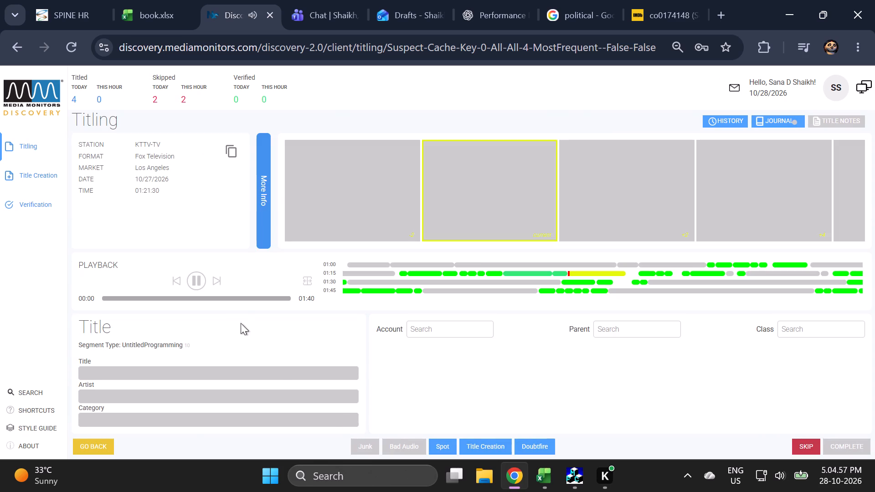
# Skim the KTTV-TV programming segment from Los Angeles through to its end and mark it as Junk.
pyautogui.click(217, 278)
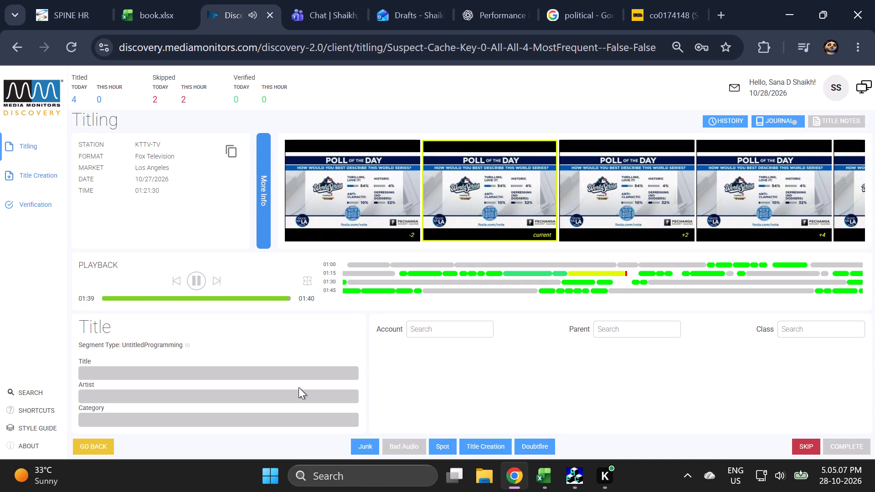
pyautogui.click(359, 448)
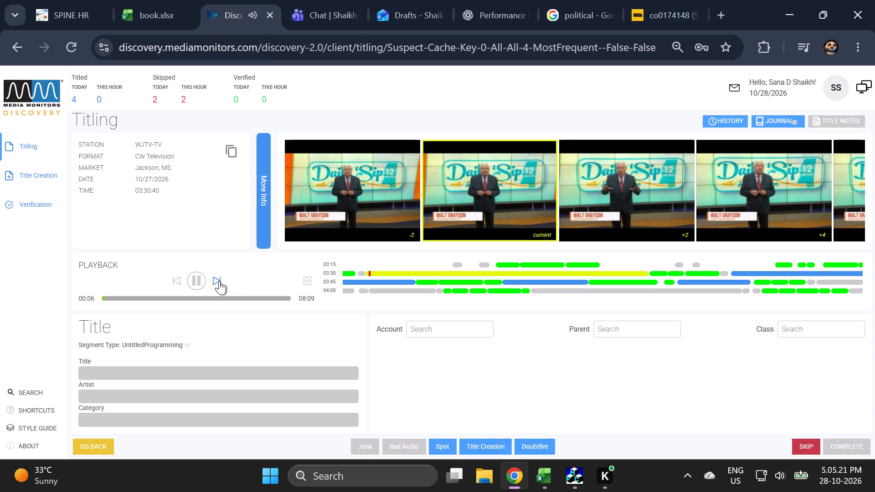
# Skim the WJTV-TV Daily Sip segment, pause it at 04:11 and place a fingerprint split at that point.
pyautogui.click(219, 281)
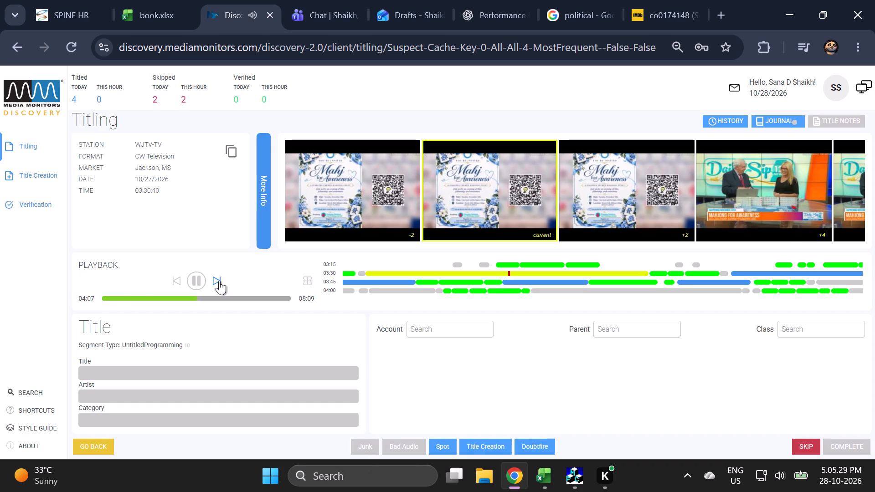
pyautogui.click(199, 281)
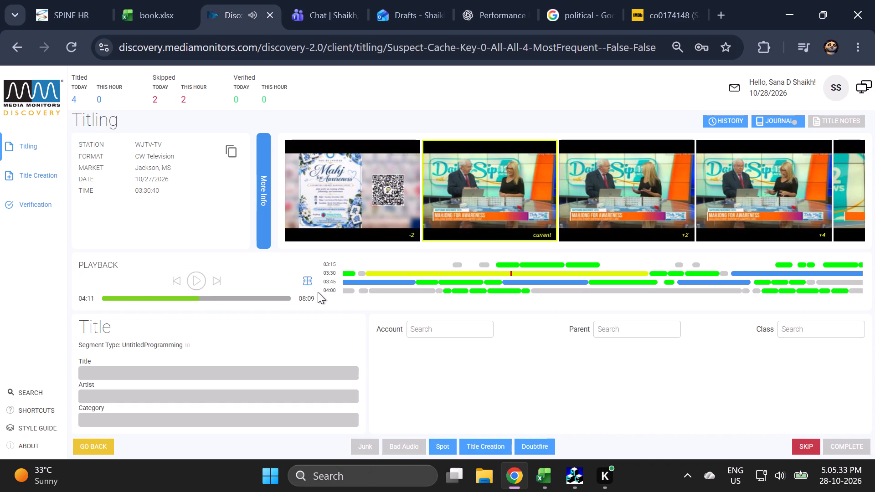
pyautogui.keyDown('ctrl'); pyautogui.scroll(6, 318, 293); pyautogui.keyUp('ctrl')
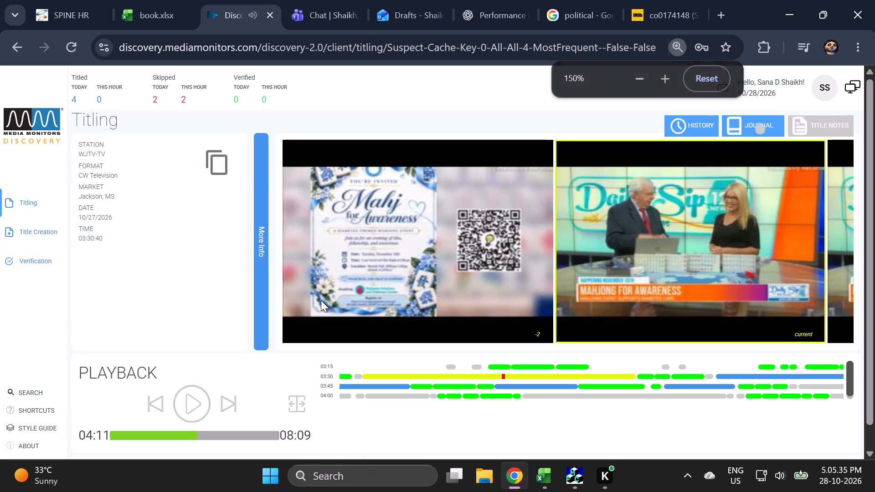
pyautogui.keyDown('ctrl'); pyautogui.scroll(-5, 321, 300); pyautogui.keyUp('ctrl')
pyautogui.click(310, 286)
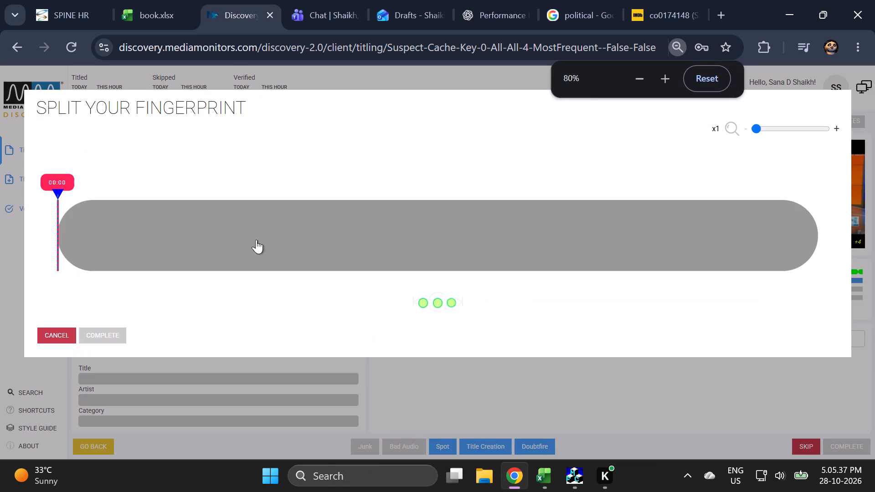
pyautogui.moveTo(59, 196); pyautogui.dragTo(449, 203)
pyautogui.doubleClick(448, 195)
pyautogui.click(435, 311)
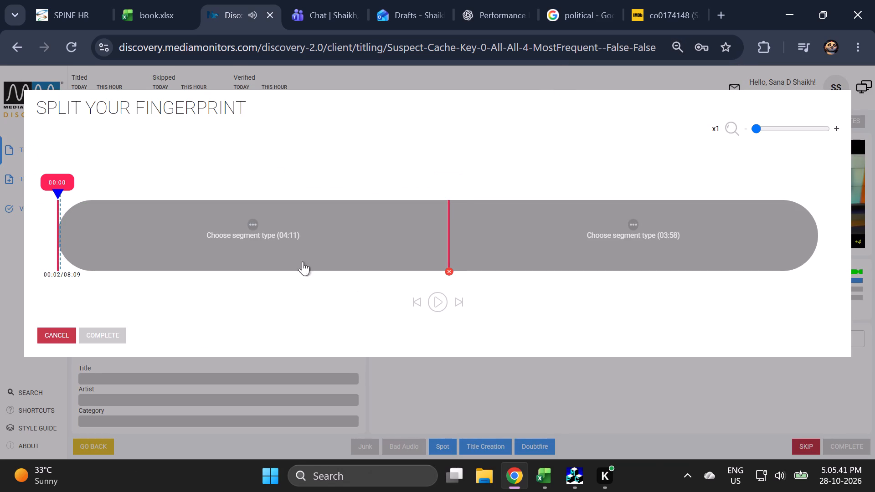
# Set the first 04:11 part to Spot, assign a segment type to the remaining 03:58 part and complete the split.
pyautogui.click(254, 222)
pyautogui.click(259, 145)
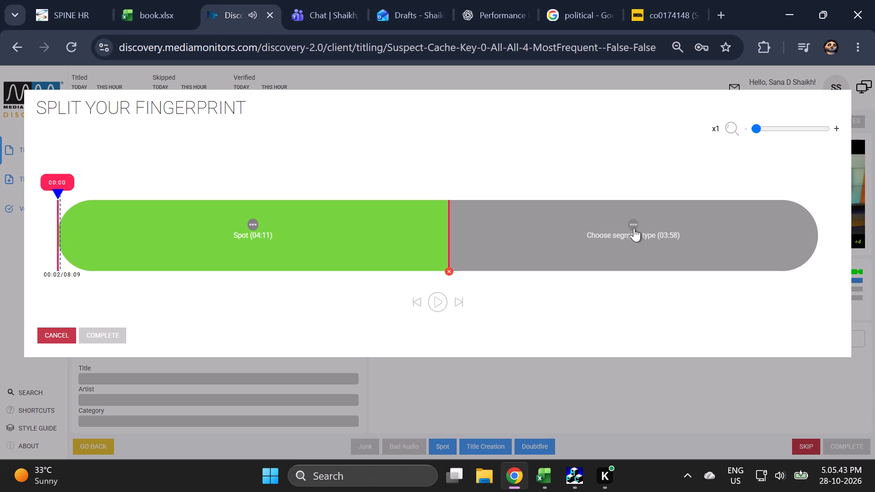
pyautogui.click(635, 229)
pyautogui.click(630, 148)
pyautogui.click(124, 331)
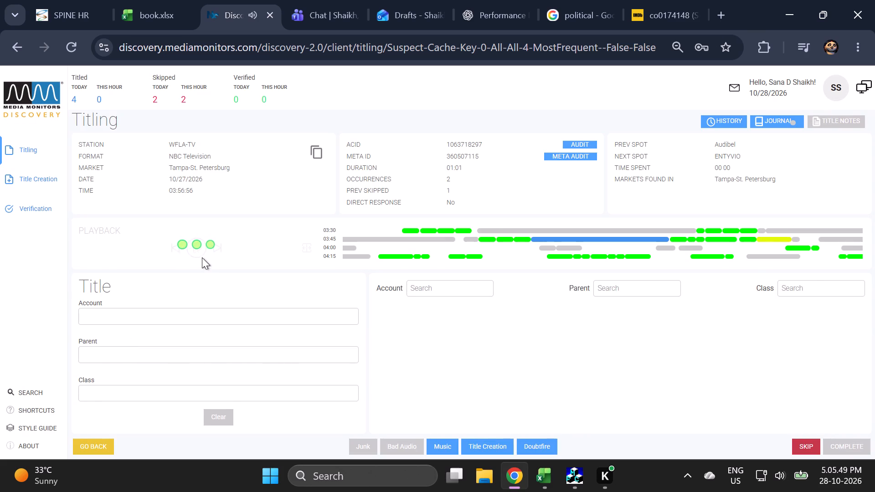
# Pause playback of the WFLA-TV segment and switch to the IMDb advanced title search page.
pyautogui.moveTo(192, 283); pyautogui.dragTo(217, 268)
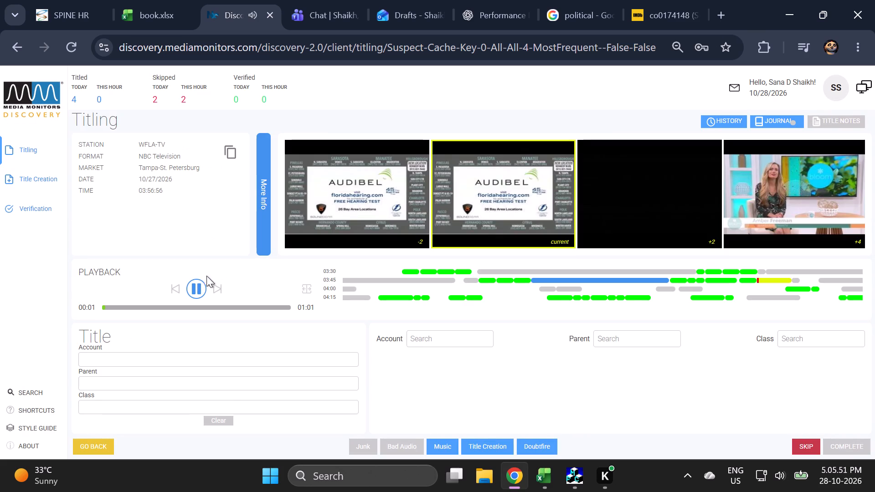
pyautogui.click(197, 285)
pyautogui.click(677, 0)
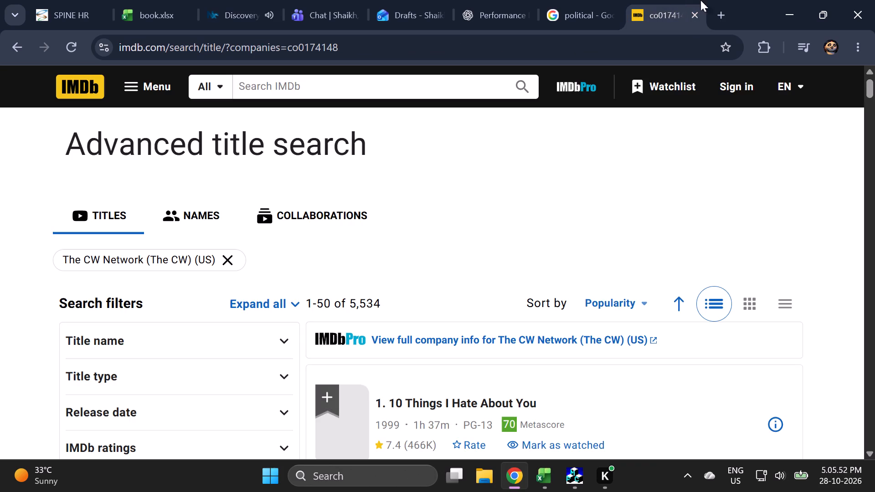
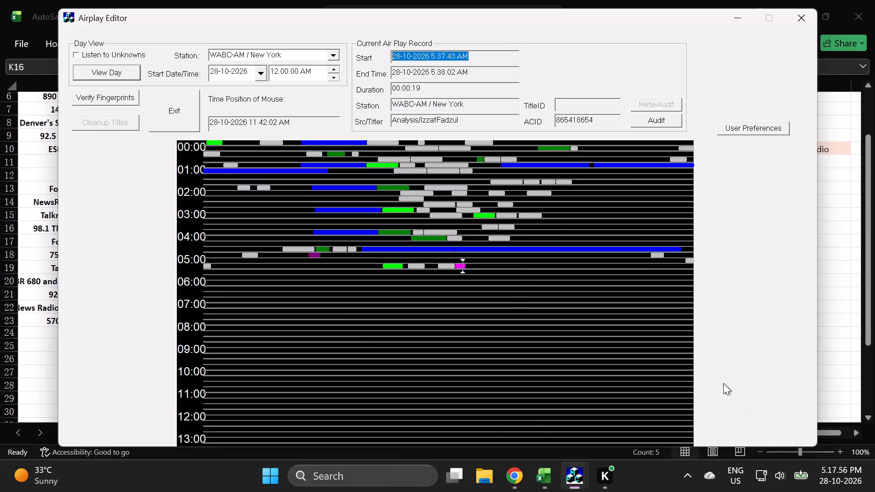
# Switch to the WWLS-FM / Oklahoma City day view and play the airplay records starting at 4.49.23 AM and 4.49.39 AM.
pyautogui.click(779, 369)
pyautogui.press('2')
pyautogui.click(586, 477)
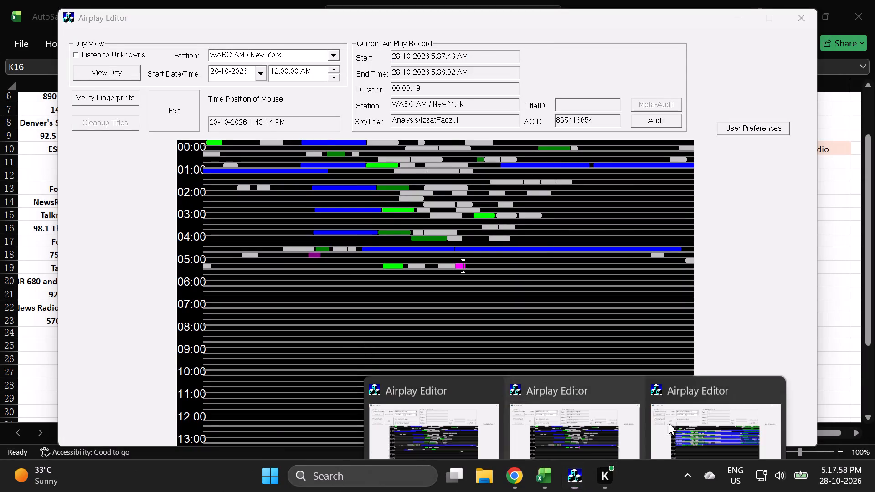
pyautogui.click(687, 418)
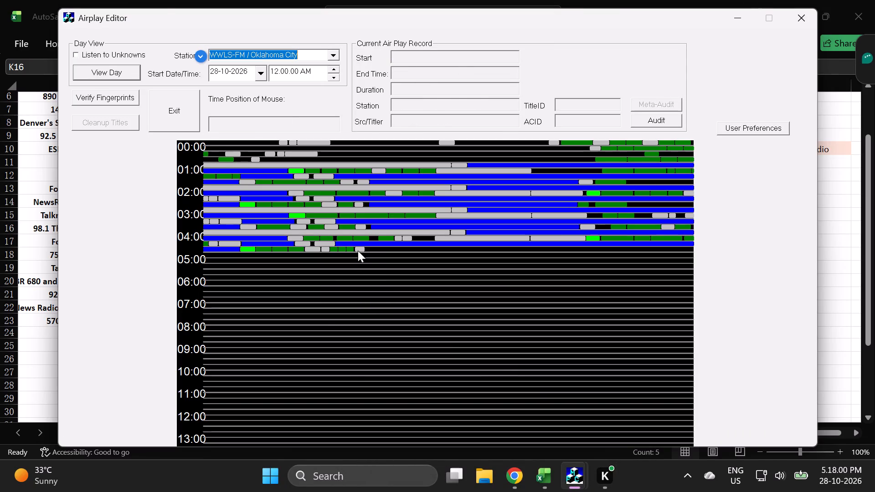
pyautogui.rightClick(351, 248)
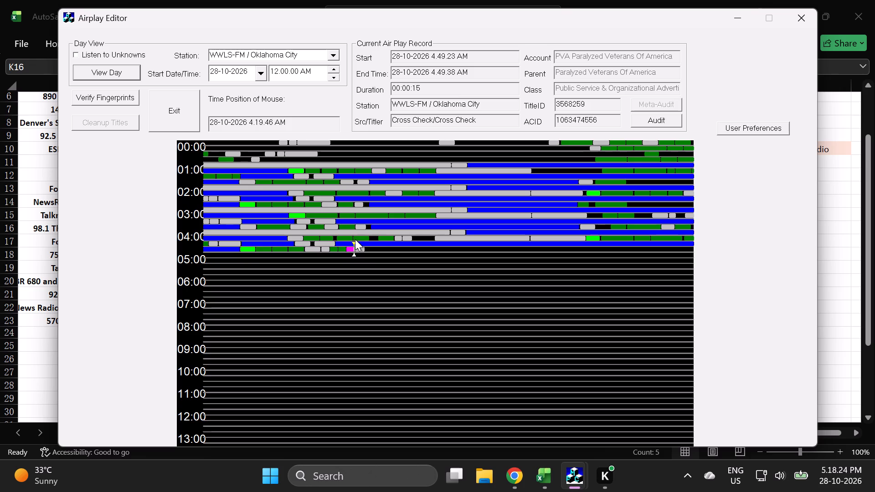
pyautogui.rightClick(358, 249)
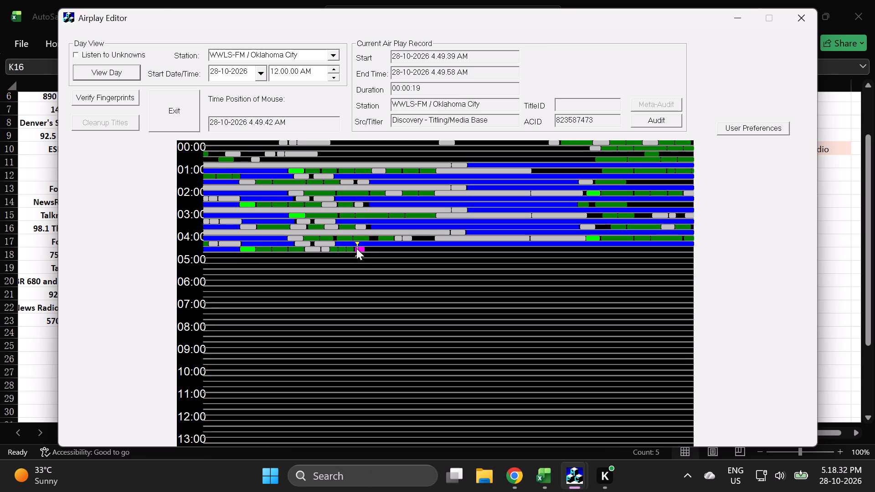
# Play the WWLS-FM record at 4.48.37 AM and copy its start time into the WWLS-FM row's Call Letter Confirmed ACID cell in Excel.
pyautogui.rightClick(324, 250)
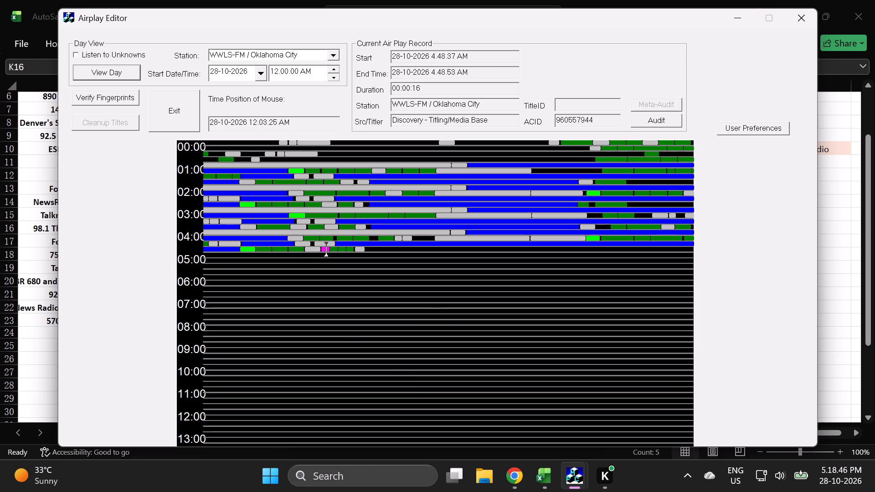
pyautogui.moveTo(473, 59); pyautogui.dragTo(382, 67)
pyautogui.hotkey('ctrl', 'c')
pyautogui.hotkey('ctrl', 'c')
pyautogui.hotkey('ctrl', 'c')
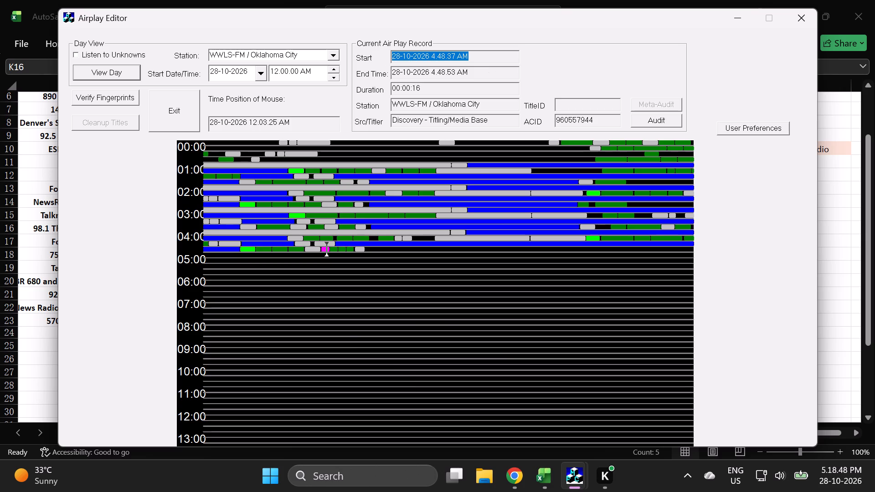
pyautogui.hotkey('ctrl', 'c')
pyautogui.hotkey('ctrl', 'c')
pyautogui.click(548, 472)
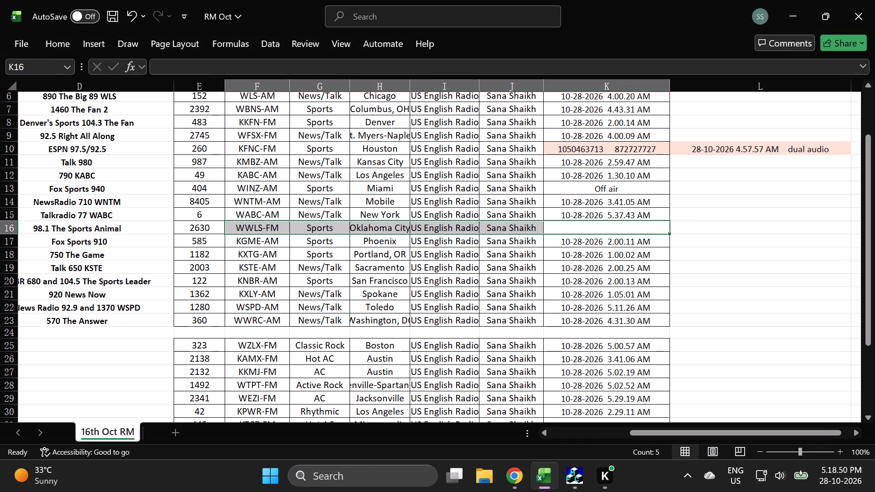
pyautogui.doubleClick(560, 226)
pyautogui.hotkey('ctrl', 'v')
pyautogui.click(716, 244)
pyautogui.scroll(-1, 607, 332)
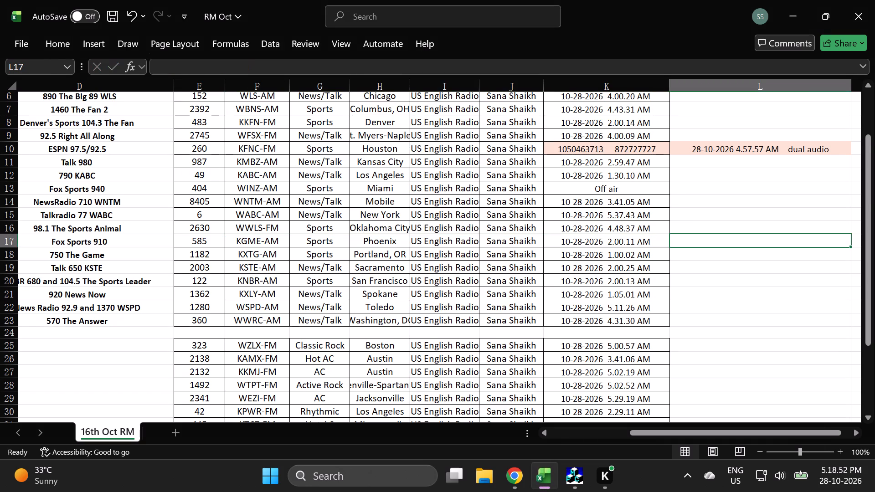
pyautogui.scroll(-2, 607, 332)
# Exit the Airplay Editor windows for WWLS-FM and WABC-AM.
pyautogui.click(572, 476)
pyautogui.click(672, 415)
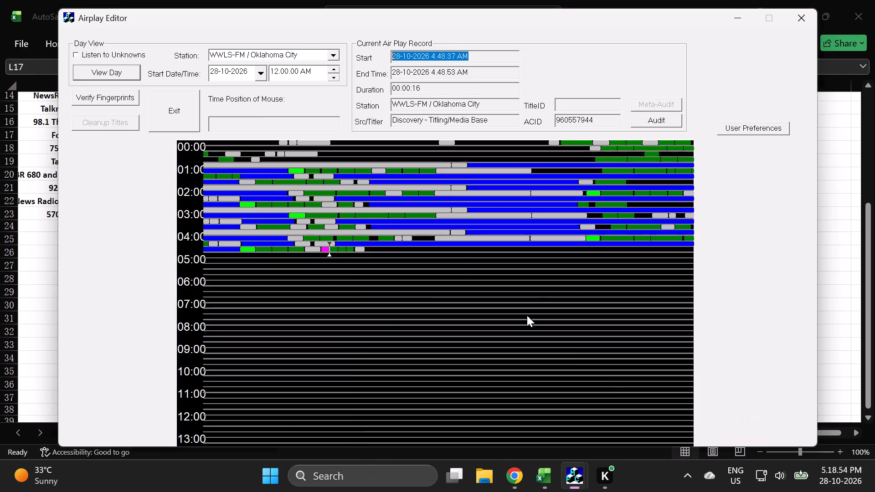
pyautogui.click(192, 119)
pyautogui.click(397, 267)
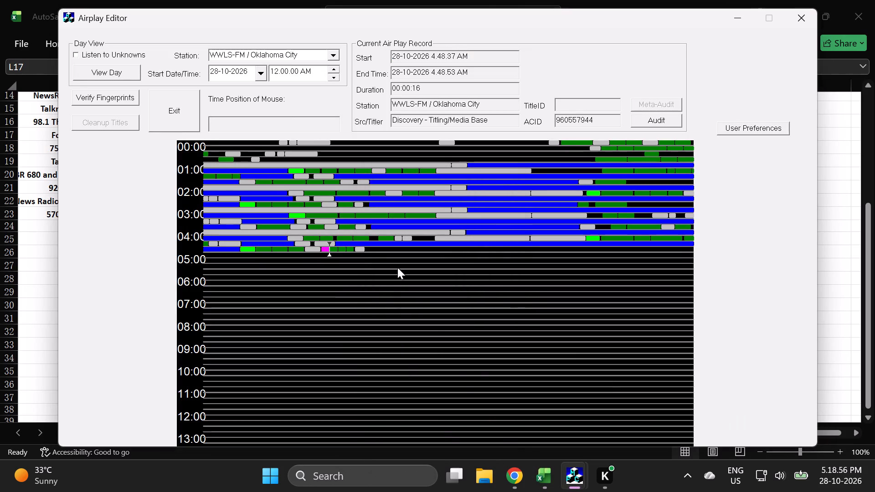
pyautogui.click(571, 477)
pyautogui.click(548, 428)
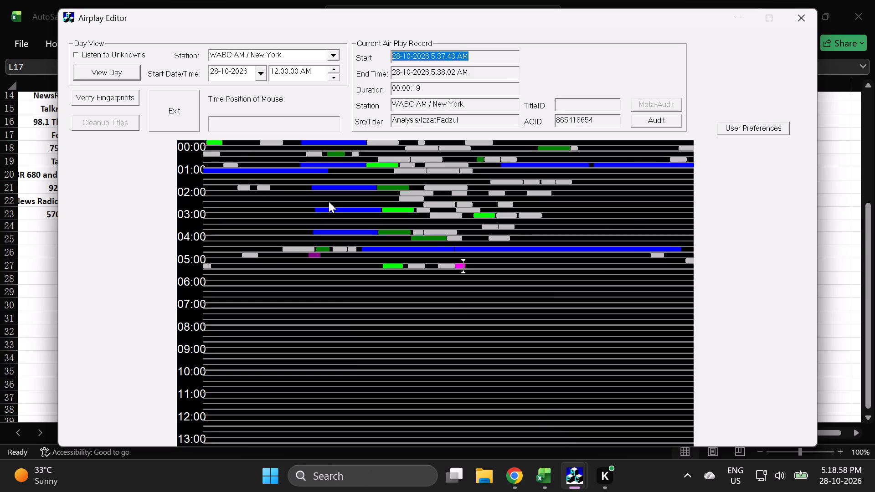
pyautogui.click(192, 114)
pyautogui.click(413, 270)
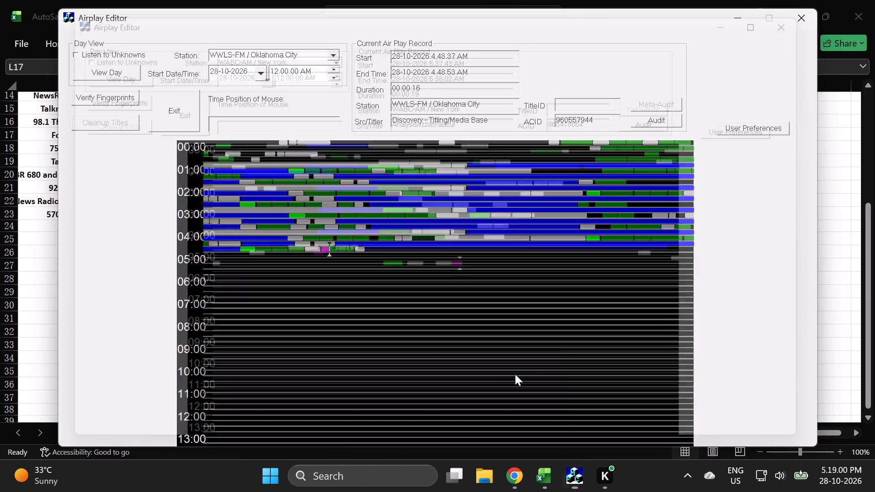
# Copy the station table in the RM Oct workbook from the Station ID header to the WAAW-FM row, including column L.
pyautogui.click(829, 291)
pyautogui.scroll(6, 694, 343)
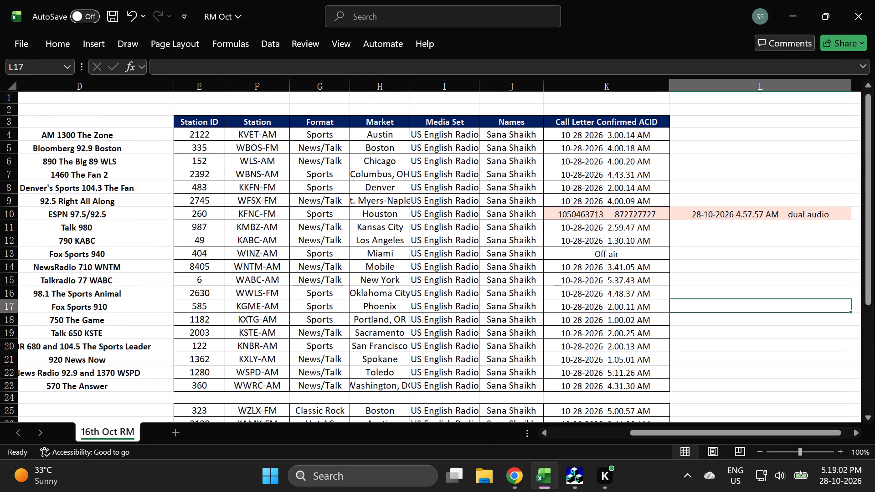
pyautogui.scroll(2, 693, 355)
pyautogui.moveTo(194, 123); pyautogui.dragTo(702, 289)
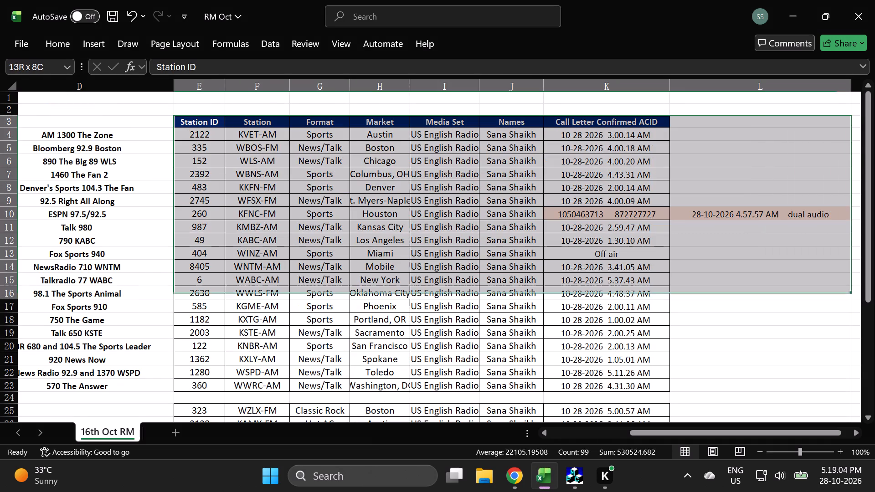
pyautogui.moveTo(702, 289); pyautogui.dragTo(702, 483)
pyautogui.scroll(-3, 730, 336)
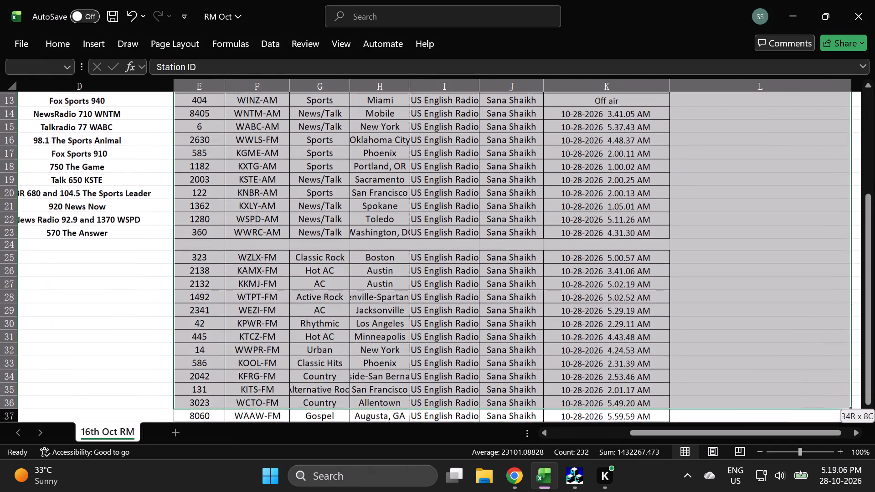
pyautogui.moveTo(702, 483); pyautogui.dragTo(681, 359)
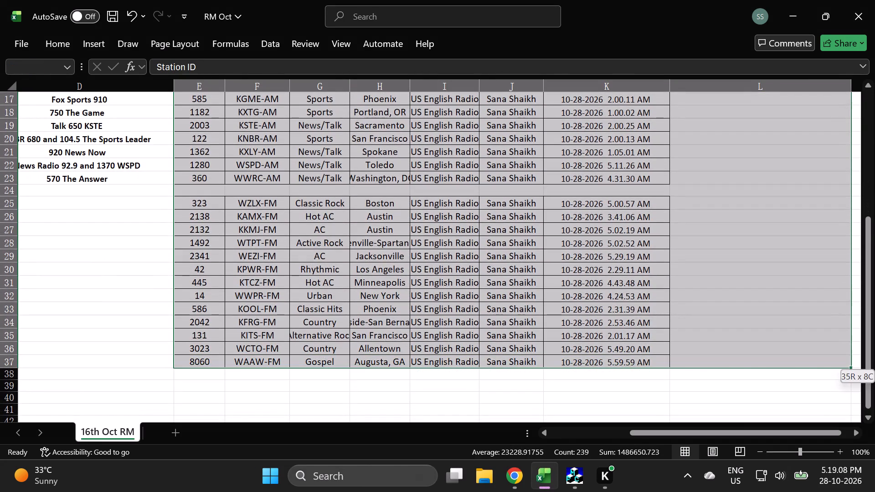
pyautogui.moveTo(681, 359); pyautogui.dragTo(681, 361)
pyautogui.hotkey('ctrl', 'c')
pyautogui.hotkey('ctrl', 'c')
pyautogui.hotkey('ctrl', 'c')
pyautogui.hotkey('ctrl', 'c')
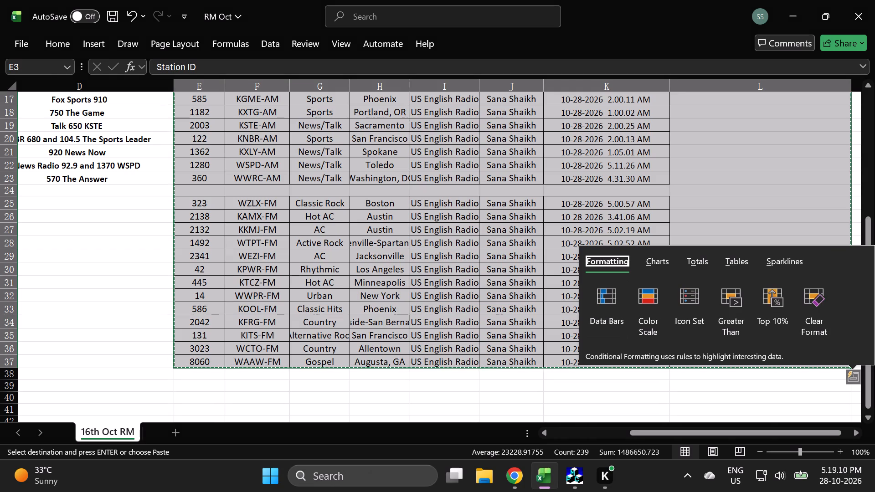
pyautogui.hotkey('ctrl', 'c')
# Reselect the station table from the Station ID header in E3 through L37 and copy it again.
pyautogui.click(730, 184)
pyautogui.scroll(3, 634, 347)
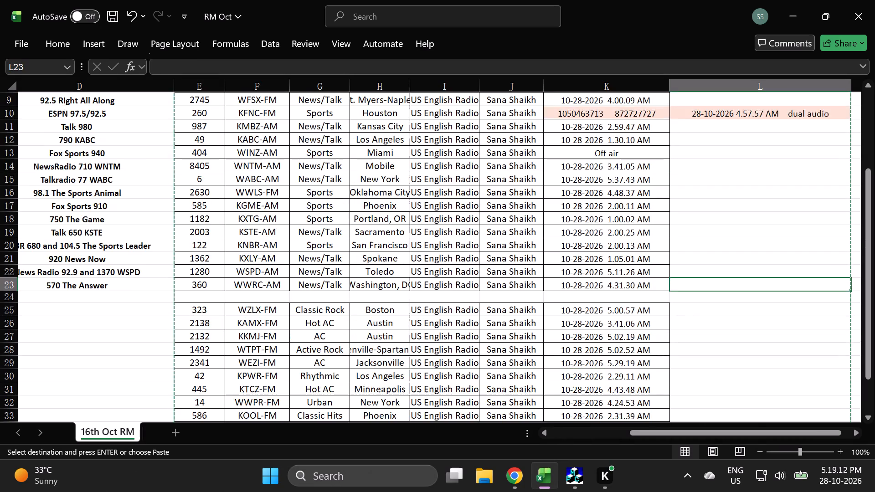
pyautogui.scroll(5, 634, 363)
pyautogui.moveTo(202, 124); pyautogui.dragTo(754, 338)
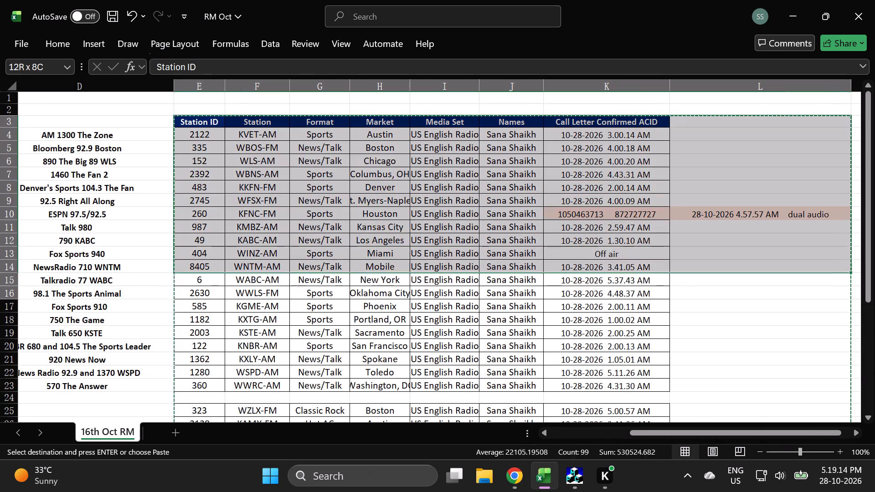
pyautogui.moveTo(754, 338); pyautogui.dragTo(713, 473)
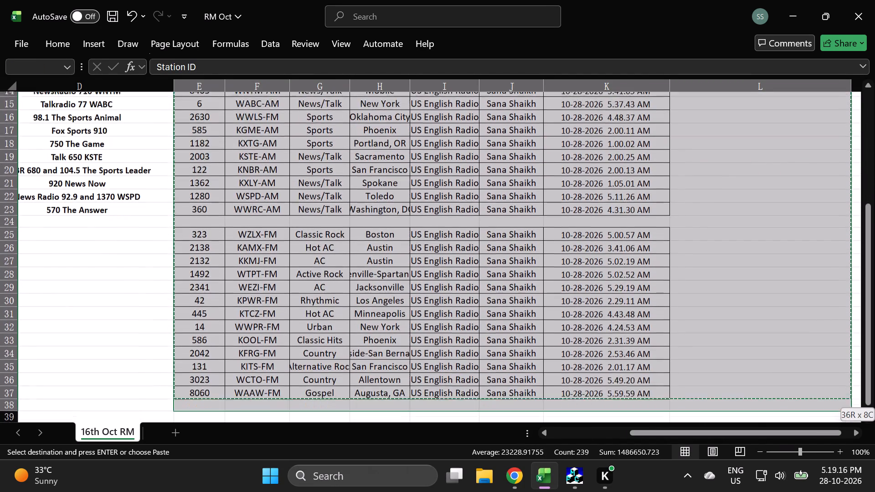
pyautogui.moveTo(713, 473); pyautogui.dragTo(697, 344)
pyautogui.hotkey('ctrl', 'c')
pyautogui.hotkey('ctrl', 'c')
pyautogui.hotkey('ctrl', 'c')
pyautogui.hotkey('ctrl', 'c')
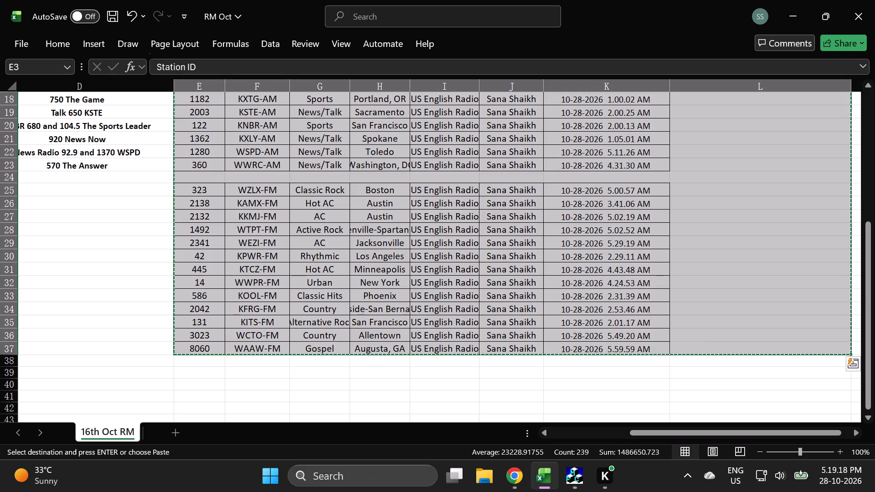
pyautogui.hotkey('ctrl', 'c')
pyautogui.hotkey('ctrl', 'c')
# Open the Radio Monitoring workbook from the Office Work bookmarks in a new Chrome tab.
pyautogui.click(511, 479)
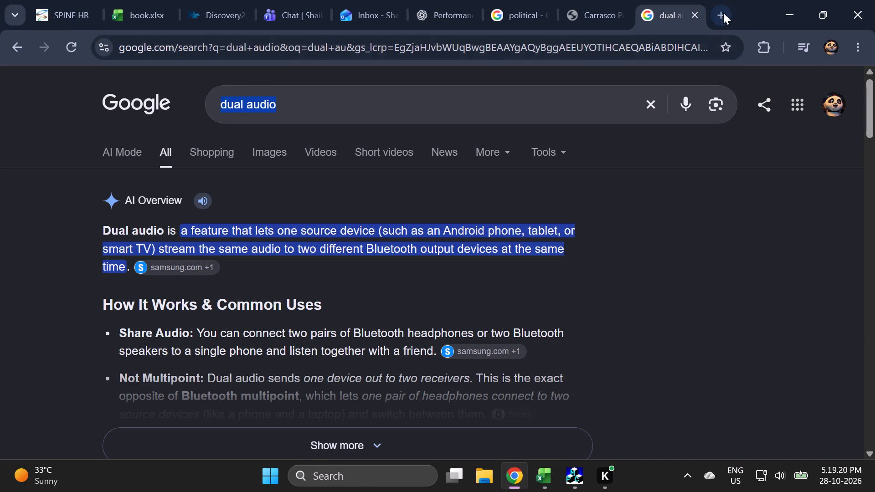
pyautogui.click(723, 13)
pyautogui.moveTo(51, 64); pyautogui.dragTo(43, 72)
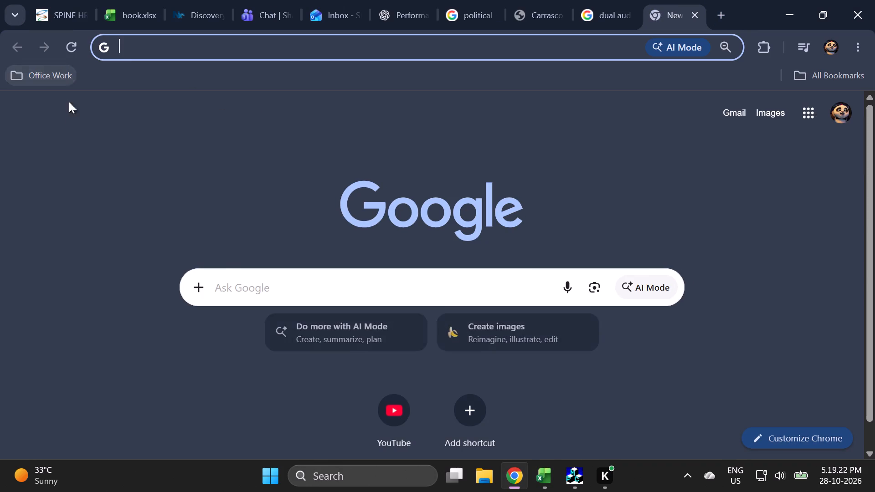
pyautogui.click(58, 73)
pyautogui.click(108, 334)
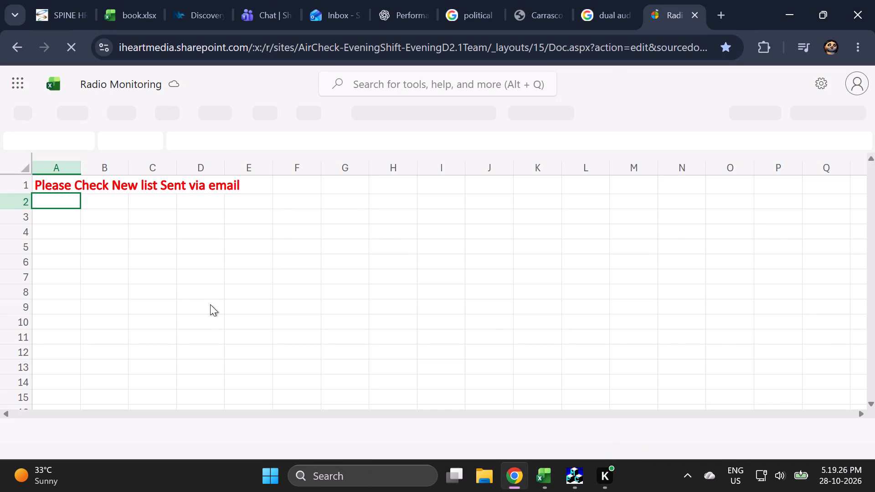
# Select empty cell A97 below the last station entry on the Oct 28 New List sheet.
pyautogui.scroll(2, 260, 299)
pyautogui.scroll(-5, 283, 318)
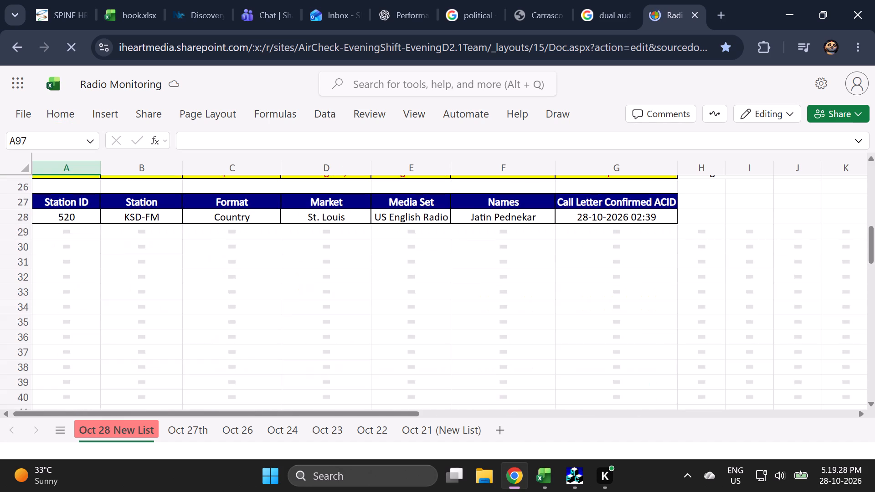
pyautogui.scroll(-10, 287, 320)
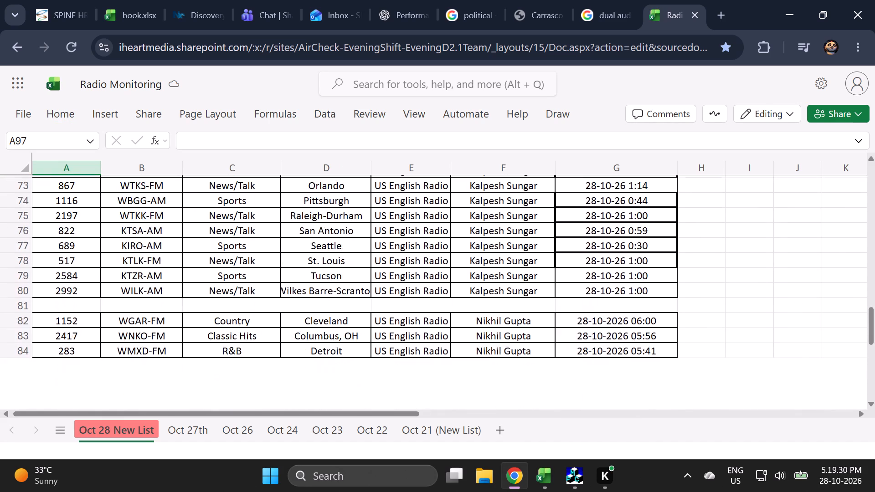
pyautogui.scroll(-4, 287, 320)
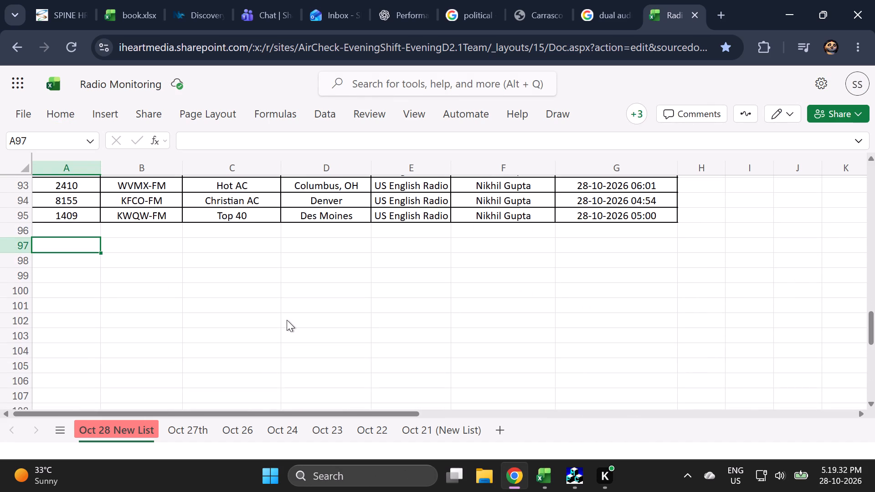
pyautogui.click(90, 247)
# Examine the station lists on the Oct 28 New List sheet, from the top heading through the last station entry and the empty rows below.
pyautogui.scroll(3, 261, 307)
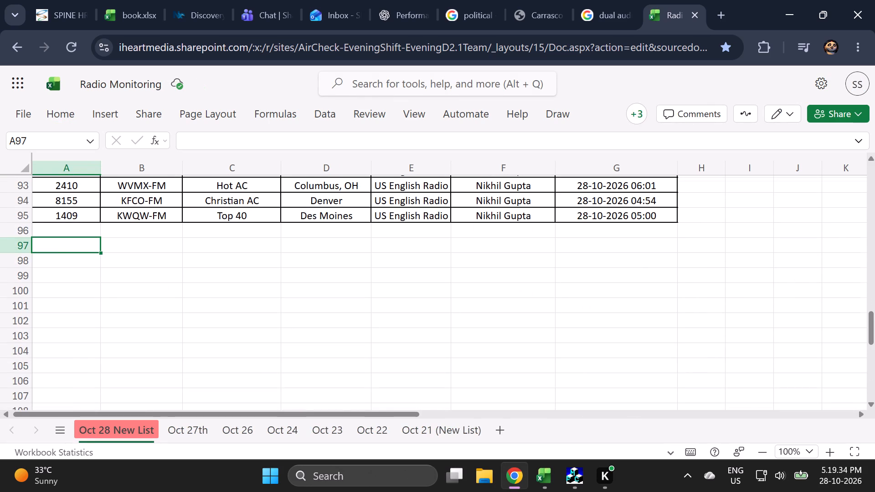
pyautogui.scroll(3, 261, 307)
pyautogui.scroll(-3, 261, 307)
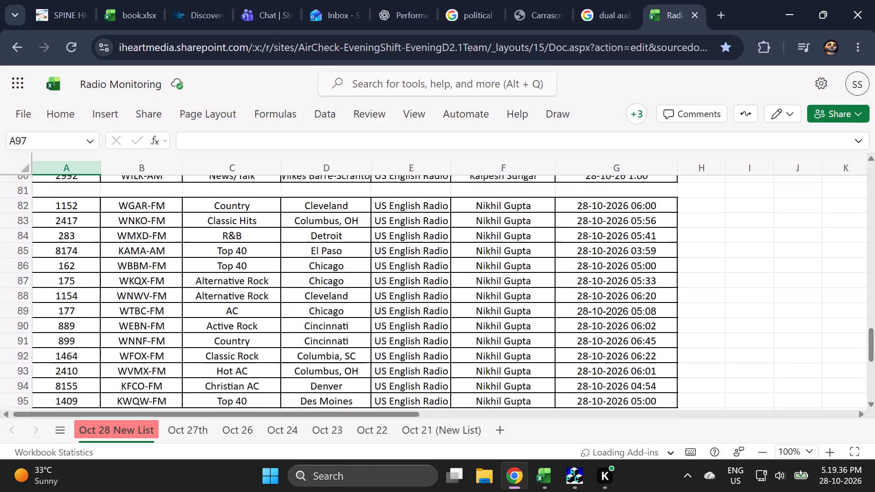
pyautogui.scroll(-2, 261, 307)
pyautogui.scroll(1, 261, 307)
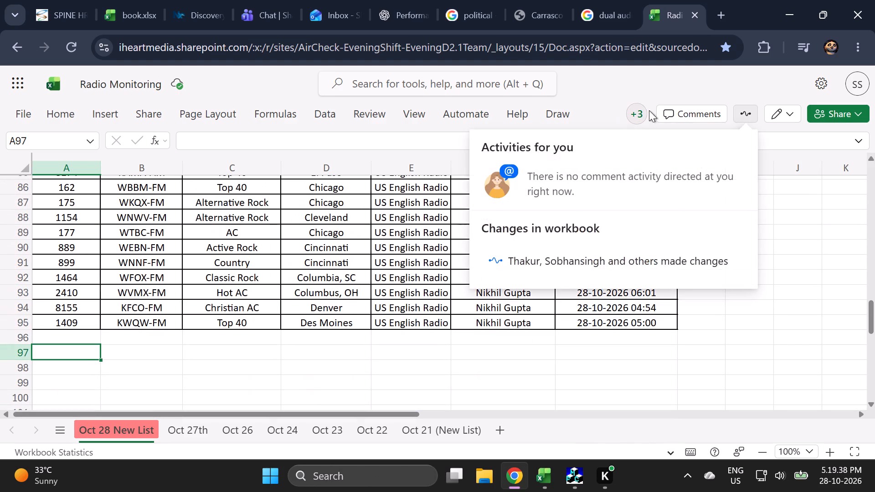
pyautogui.click(643, 110)
pyautogui.click(643, 110)
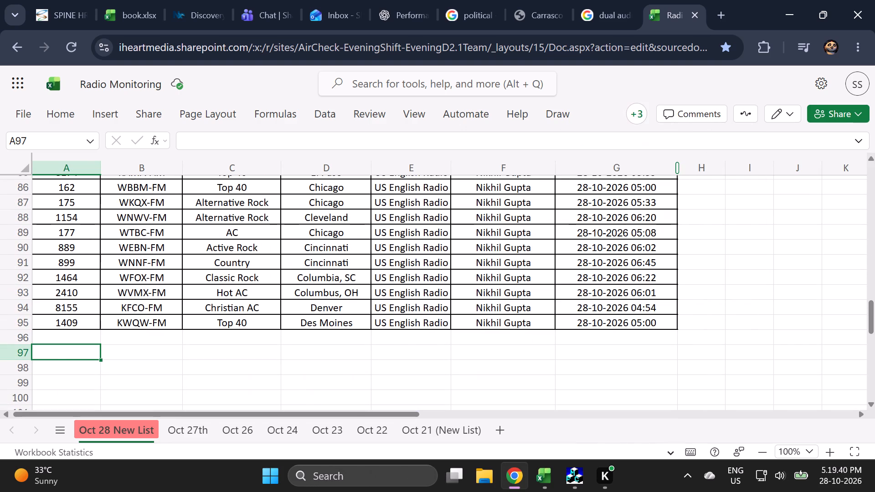
pyautogui.scroll(13, 724, 309)
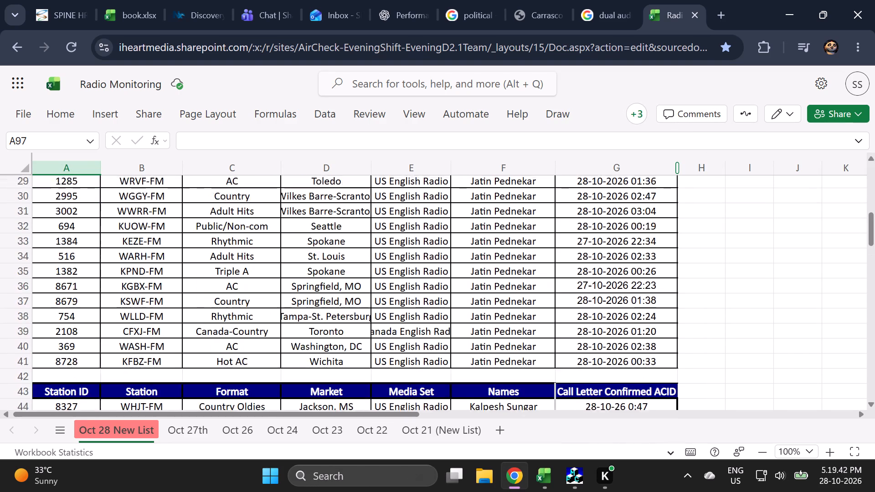
pyautogui.scroll(2, 738, 328)
pyautogui.moveTo(874, 193); pyautogui.dragTo(874, 159)
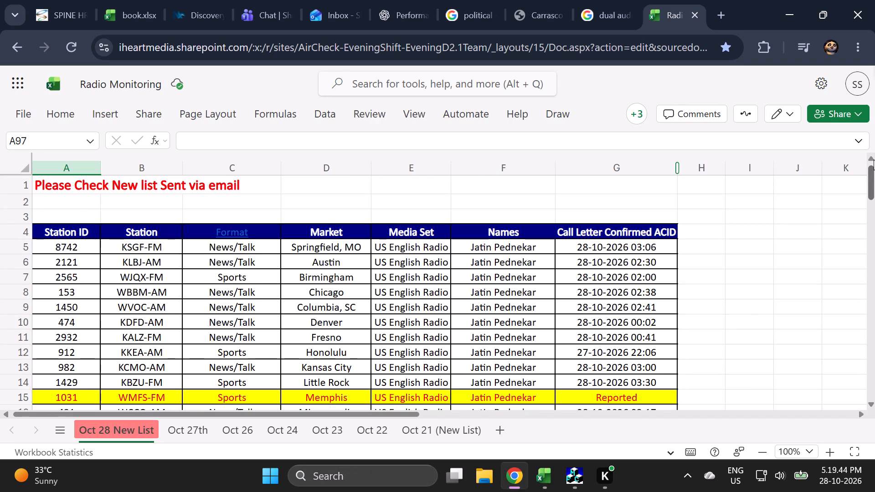
pyautogui.moveTo(874, 159); pyautogui.dragTo(874, 207)
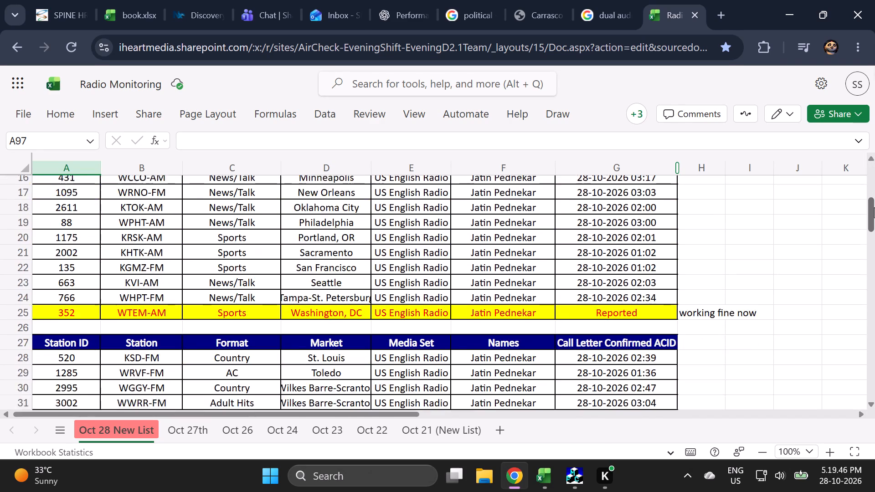
pyautogui.moveTo(874, 207); pyautogui.dragTo(874, 309)
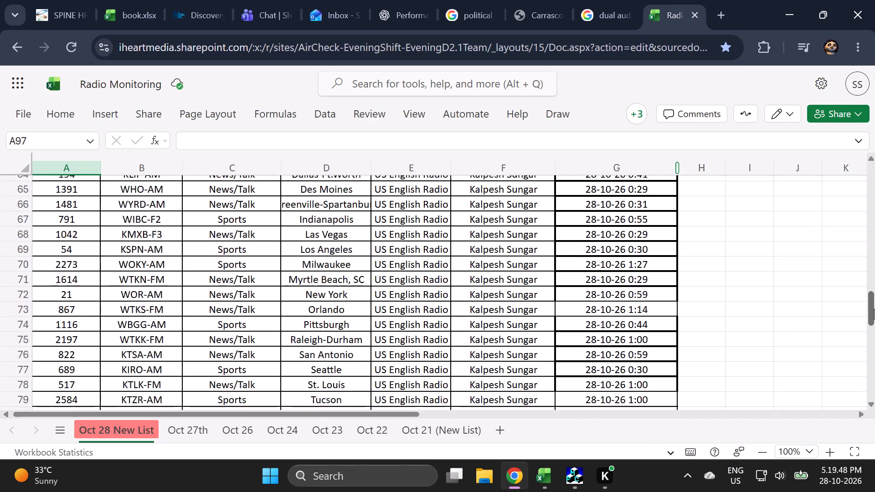
pyautogui.moveTo(874, 309); pyautogui.dragTo(864, 357)
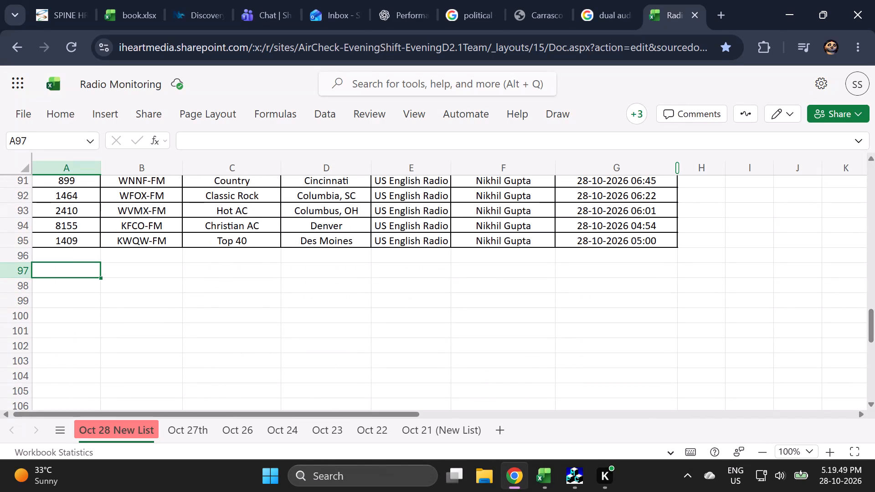
pyautogui.click(801, 274)
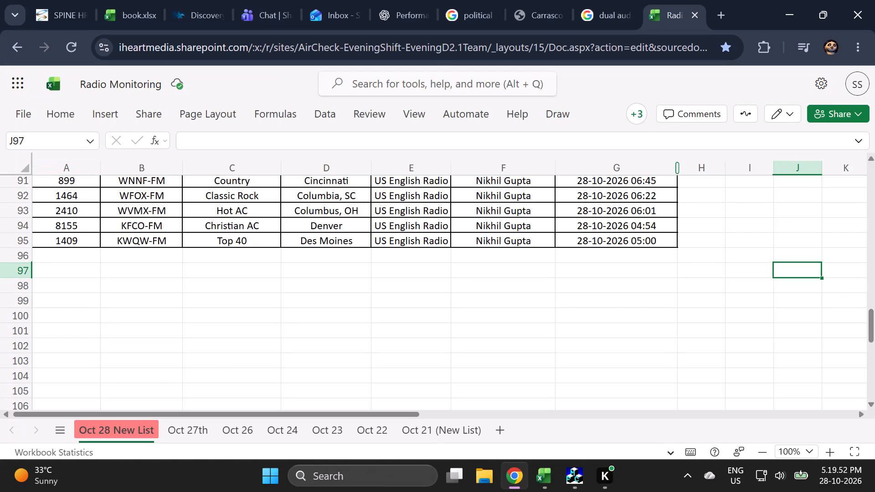
# Switch to the Discovery titling page and resume the paused tool.
pyautogui.click(594, 0)
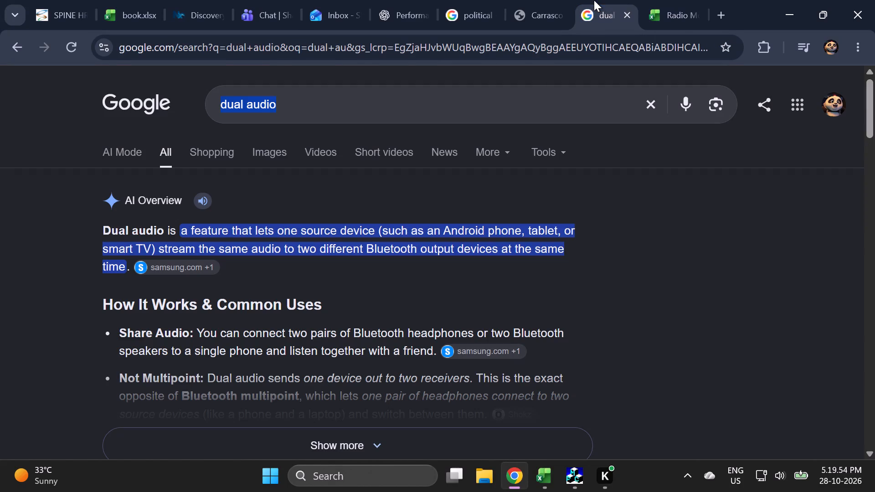
pyautogui.click(176, 9)
pyautogui.click(435, 153)
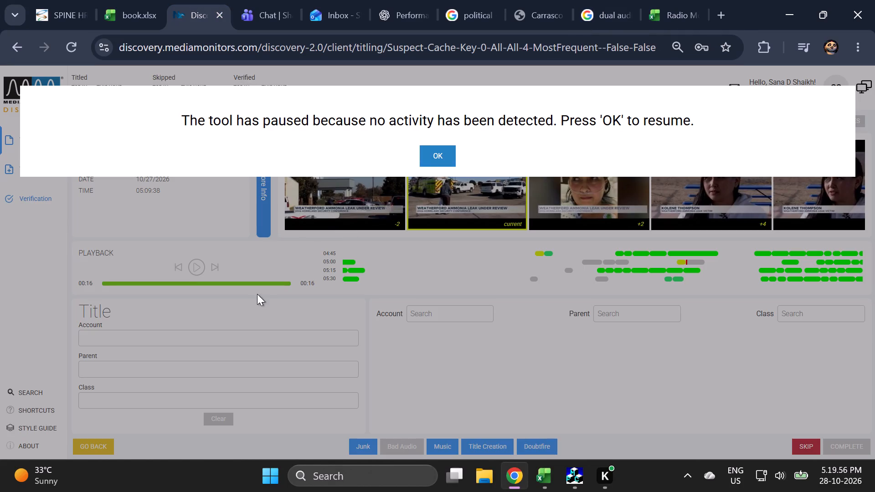
# Replay the KWTV-DT2 Oklahoma City segment from its start, skip ahead through it, and classify it as Junk.
pyautogui.click(181, 264)
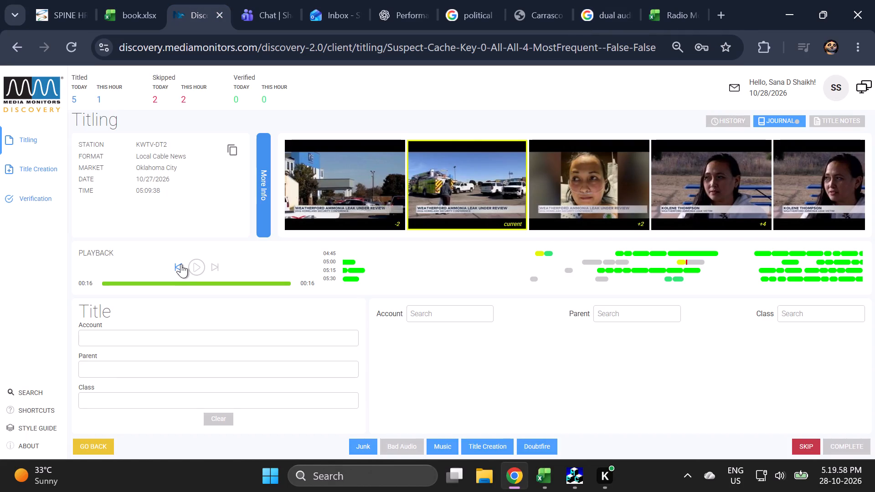
pyautogui.click(215, 268)
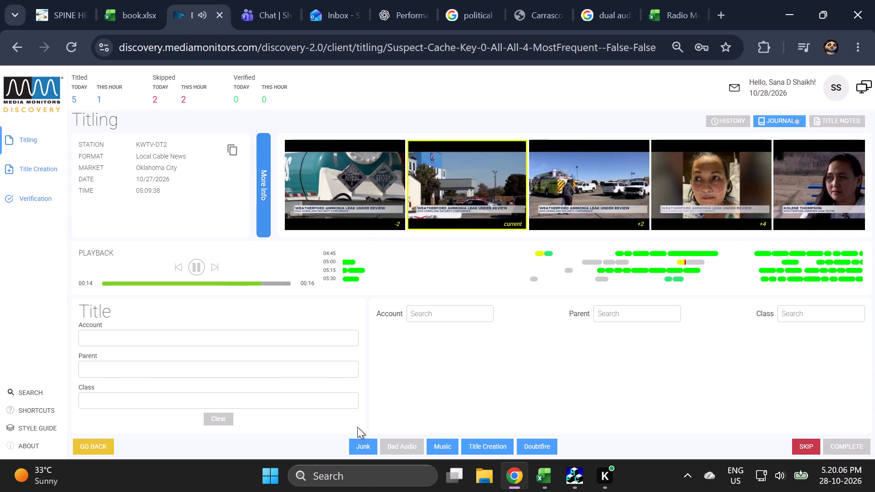
pyautogui.click(361, 440)
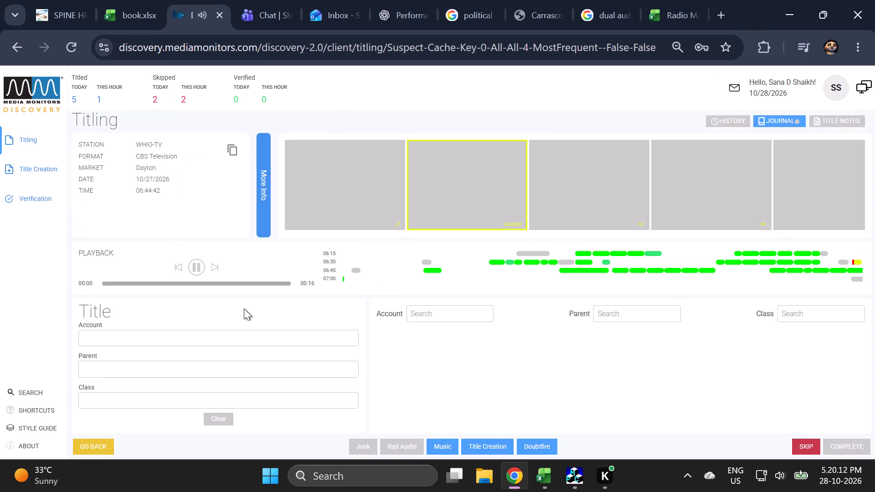
# Skip ahead through the WHIO-TV Dayton segment and classify it as Junk.
pyautogui.click(217, 266)
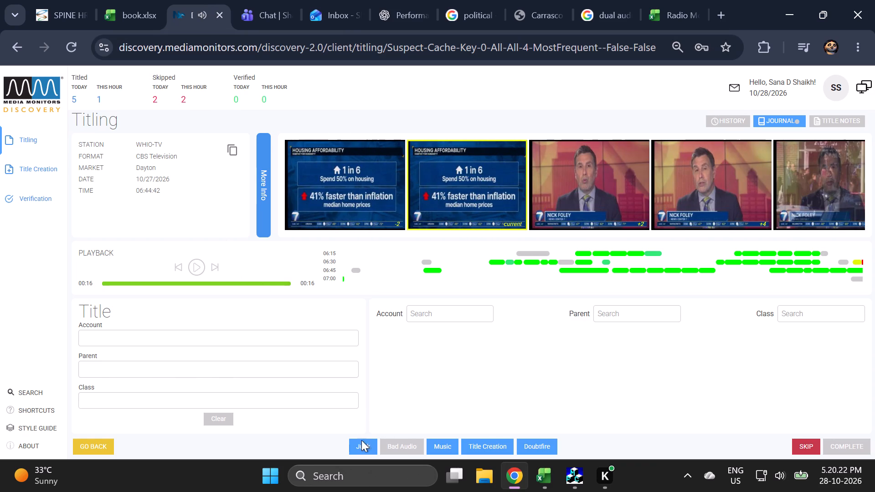
pyautogui.click(349, 450)
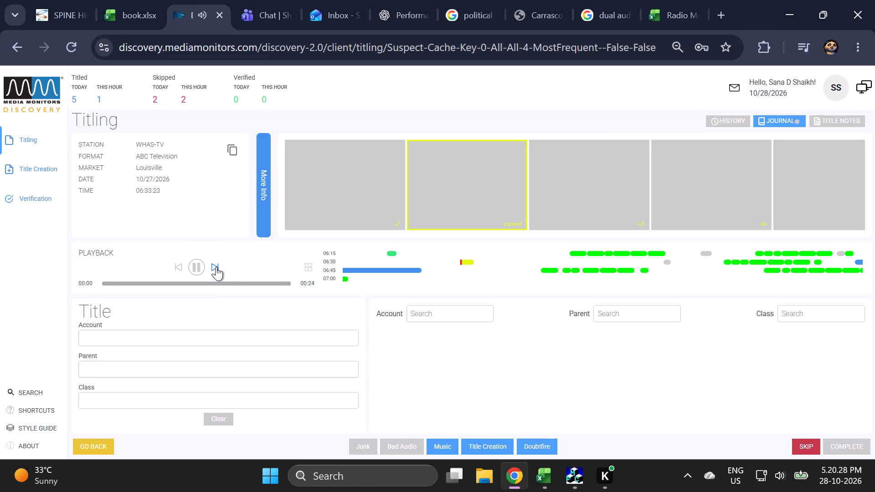
# Skip ahead through the WHAS-TV Louisville segment to review its content for classification.
pyautogui.click(216, 266)
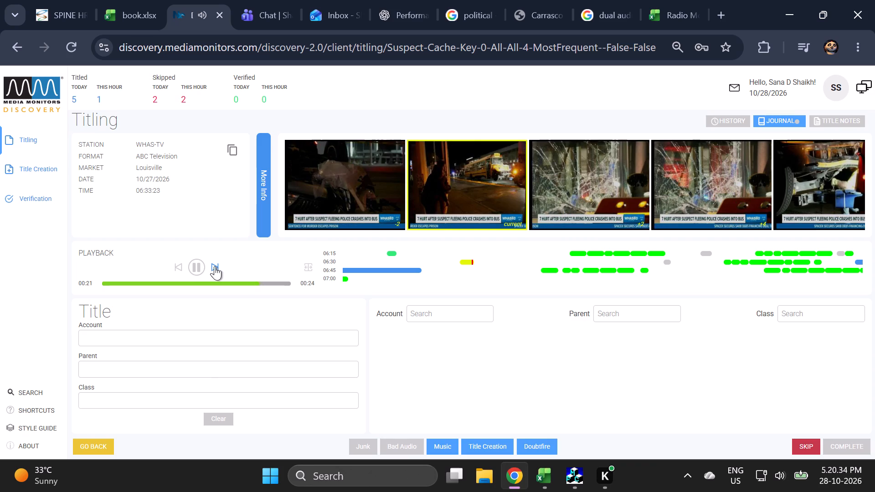
# Classify the WHAS-TV Louisville segment about the police-chase bus crash as Junk.
pyautogui.click(359, 447)
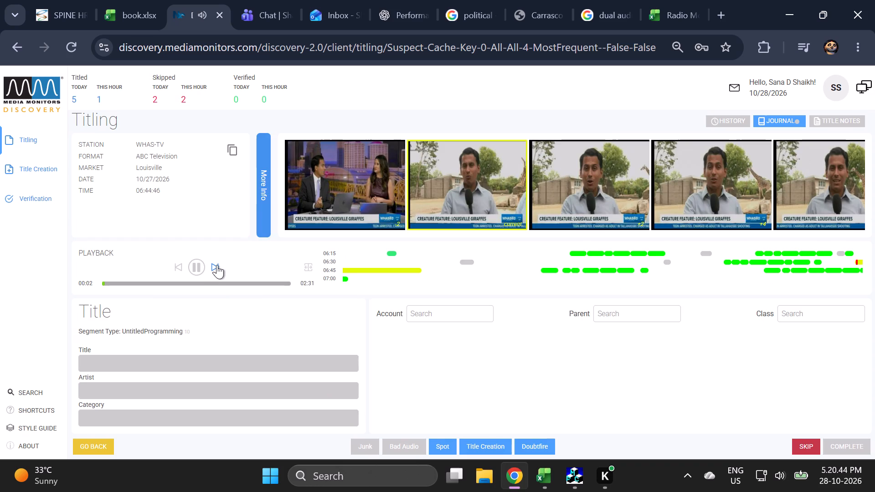
# Skip ahead through the WHAS-TV Louisville giraffe feature segment at 06:44:46 to review its content.
pyautogui.click(217, 265)
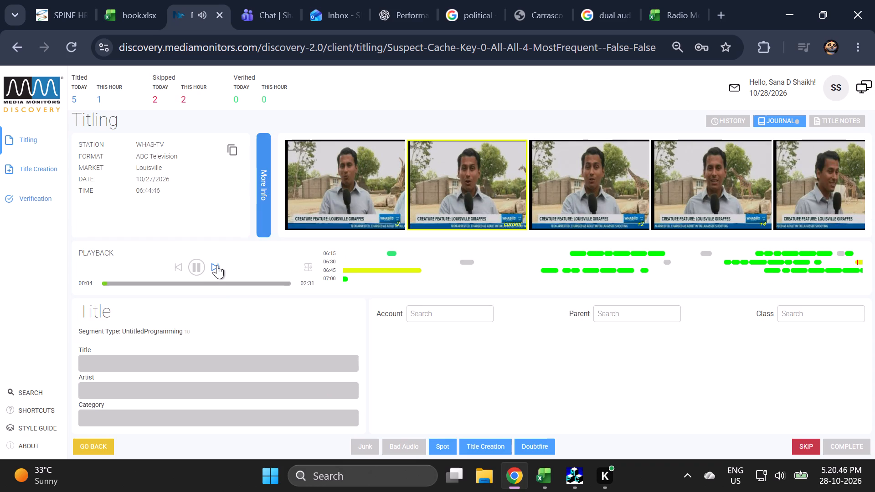
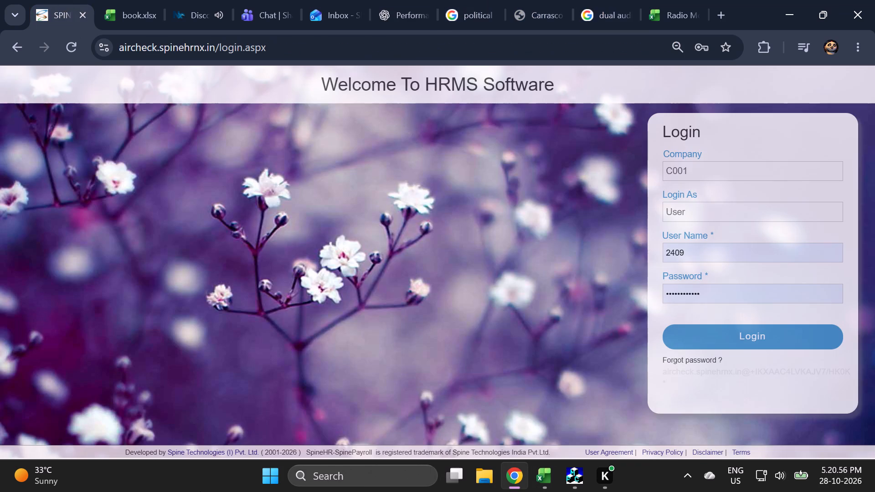
# Return to the Discovery titling page, skip ahead through the rest of the WHAS-TV Louisville segment and classify it as Junk.
pyautogui.click(170, 0)
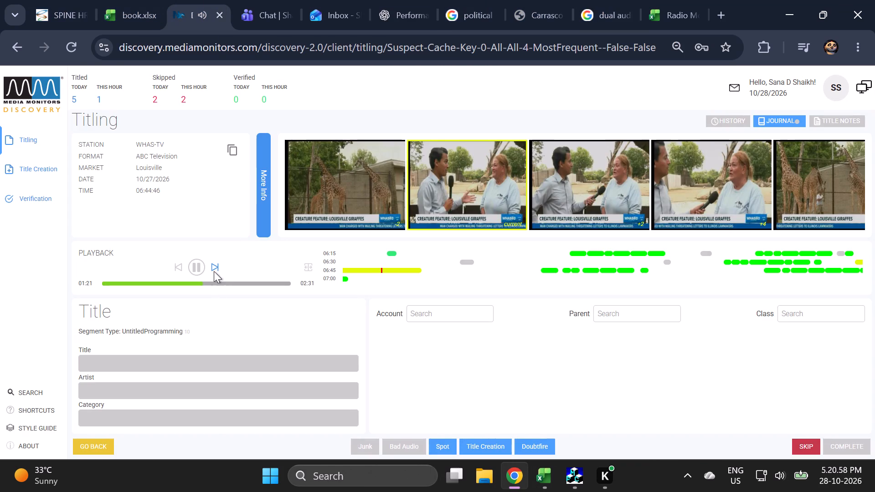
pyautogui.click(214, 266)
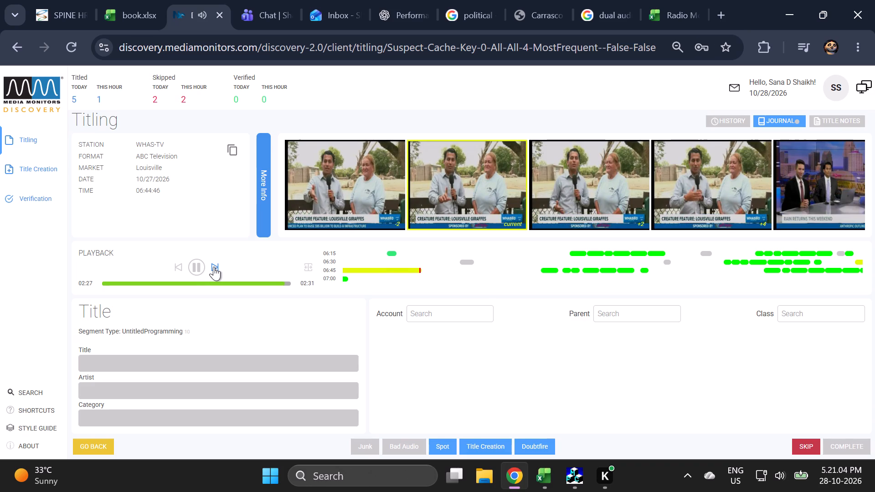
pyautogui.click(360, 447)
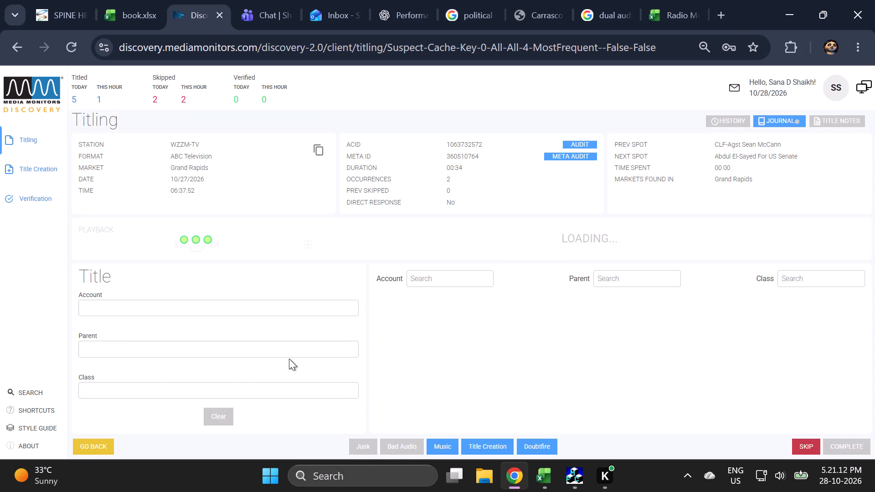
# Skip ahead through the WZZM-TV Grand Rapids segment and classify it as Junk.
pyautogui.click(216, 265)
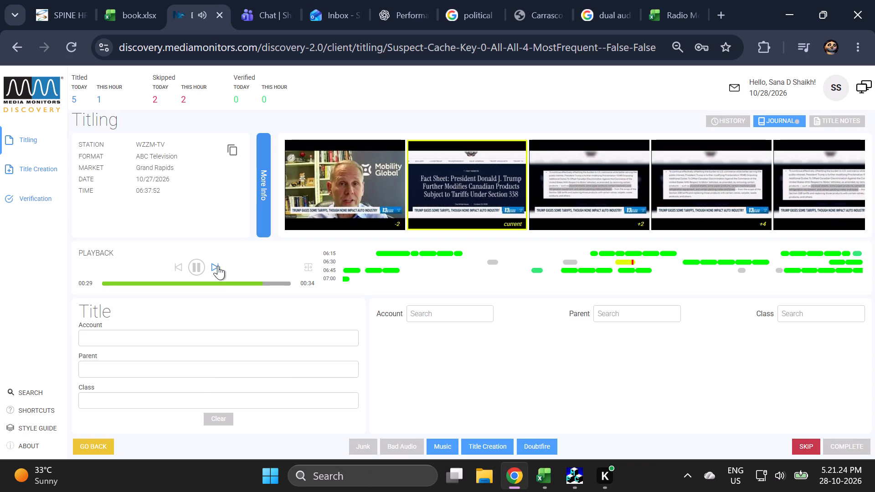
pyautogui.click(361, 446)
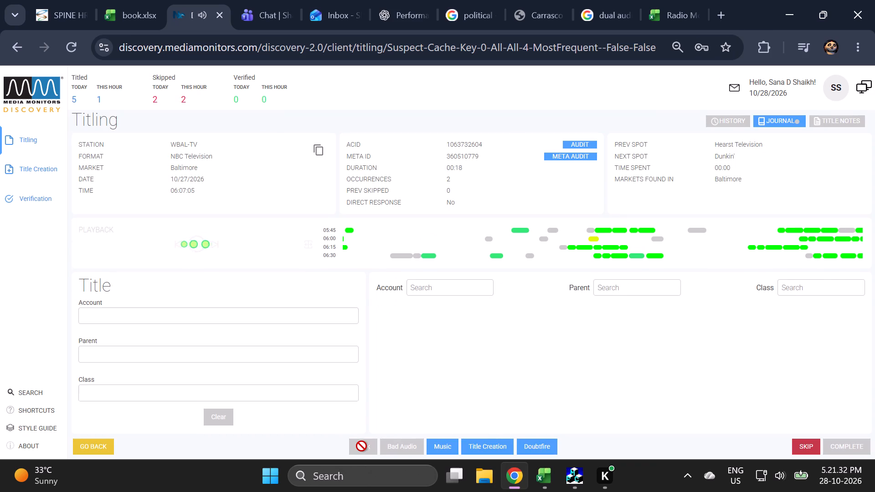
# Skip ahead through the WBAL-TV Baltimore segment and classify it as Junk.
pyautogui.click(218, 267)
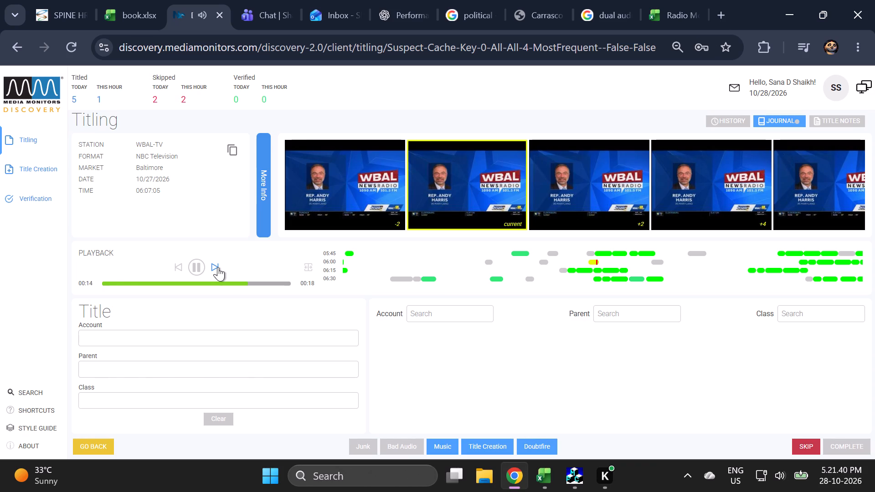
pyautogui.click(361, 443)
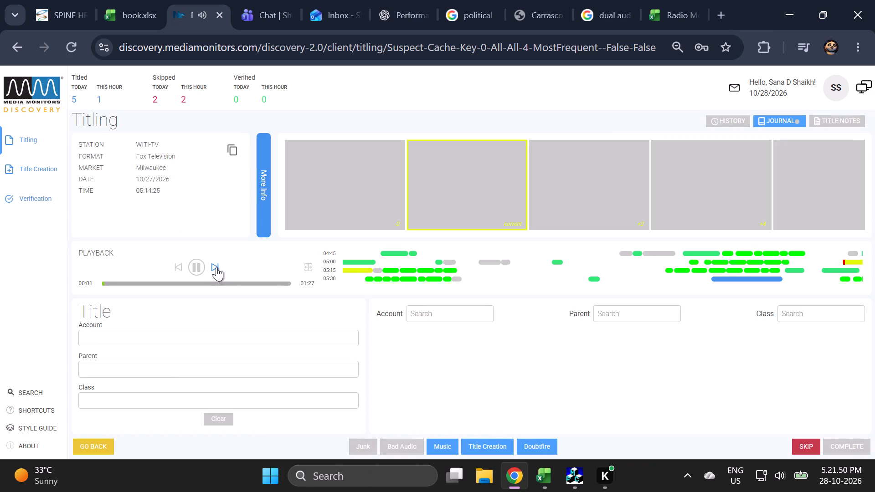
# Skip ahead through the WITI-TV Milwaukee segment and classify it as Junk.
pyautogui.click(216, 266)
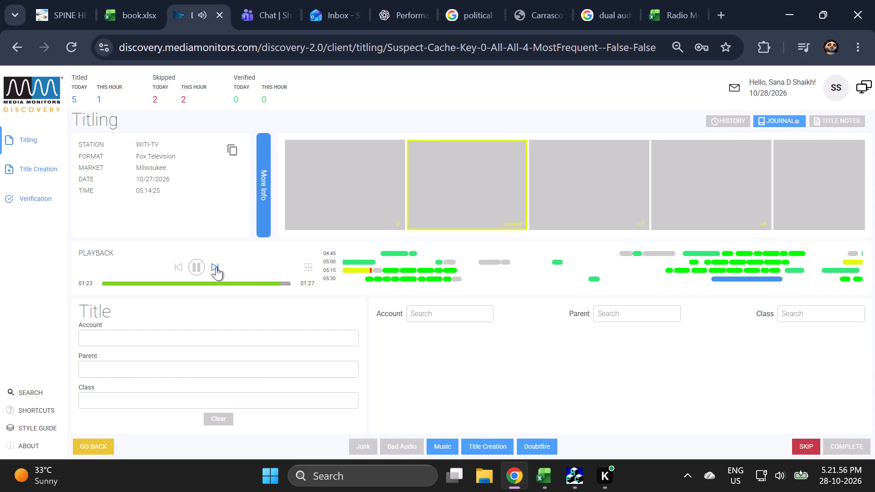
pyautogui.click(355, 447)
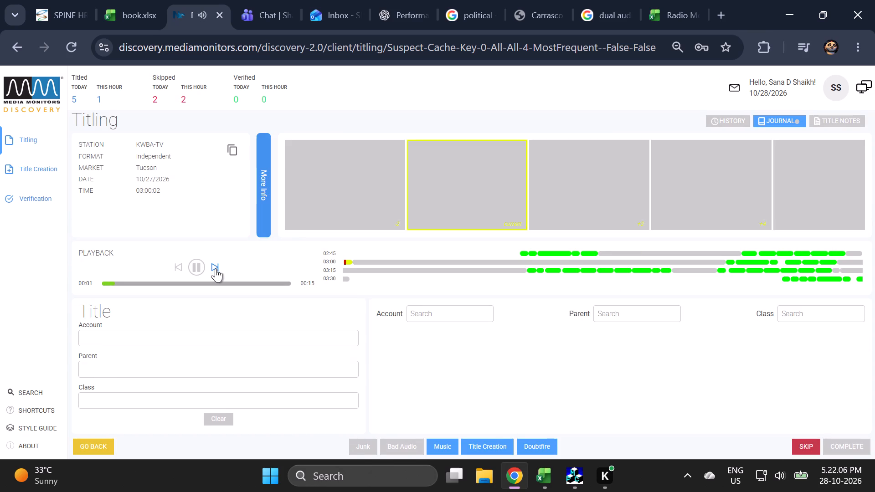
# Review the KWBA-TV Tucson segment through to its end and classify it as Junk.
pyautogui.moveTo(216, 268); pyautogui.dragTo(242, 261)
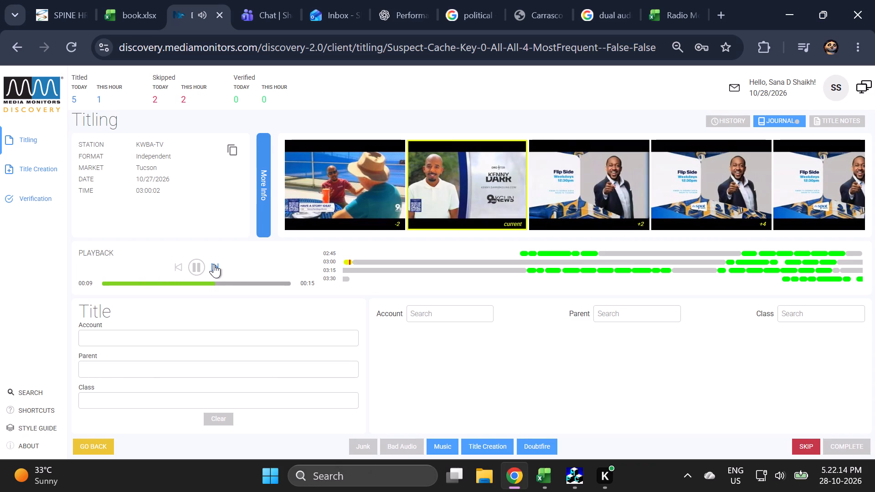
pyautogui.moveTo(214, 264); pyautogui.dragTo(247, 255)
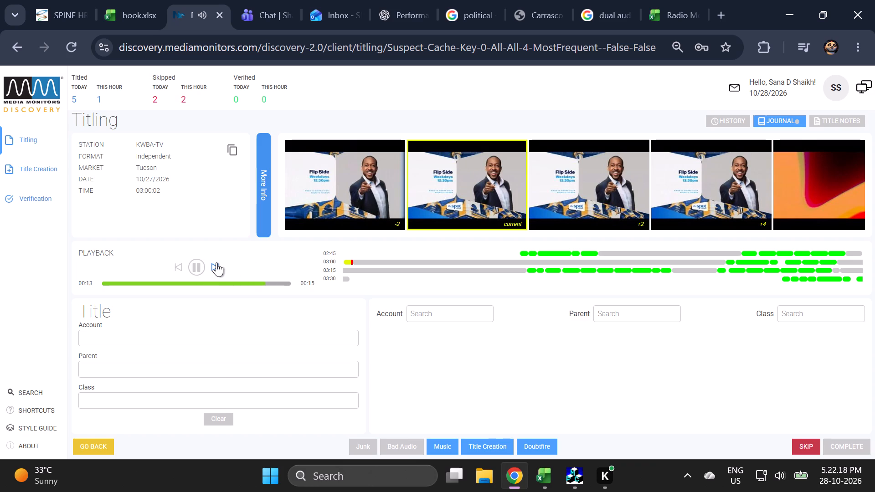
pyautogui.click(214, 268)
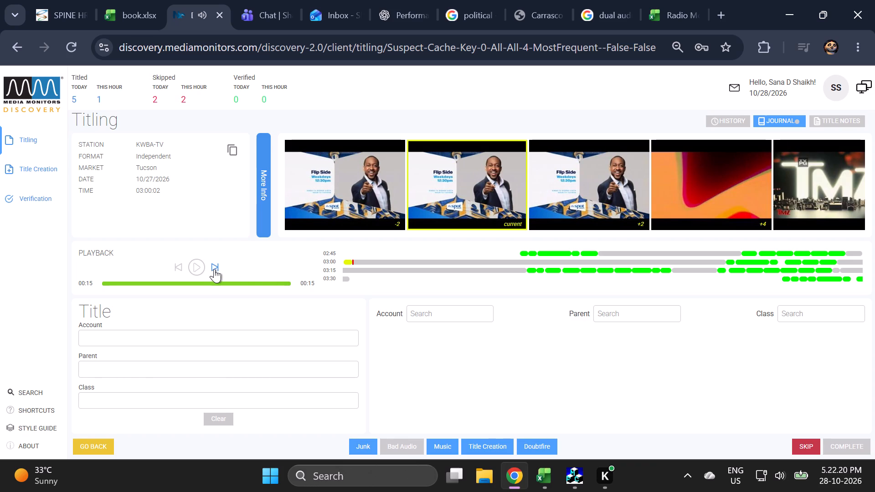
pyautogui.click(228, 343)
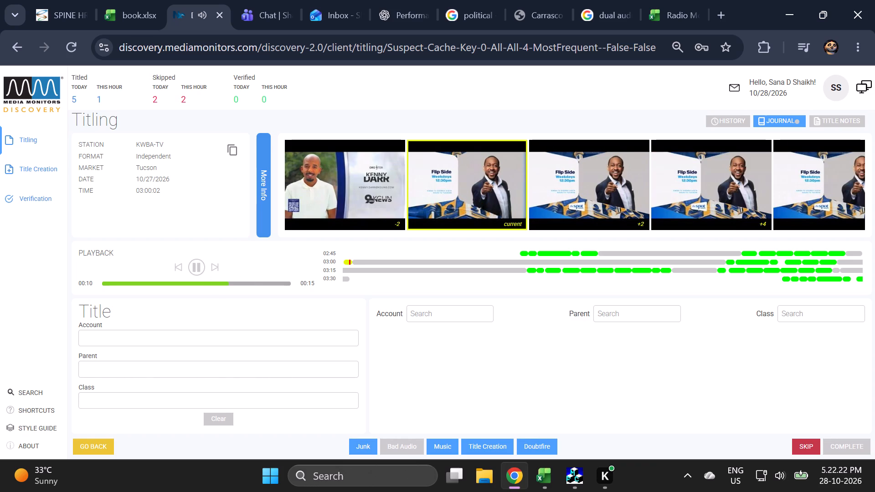
pyautogui.click(360, 446)
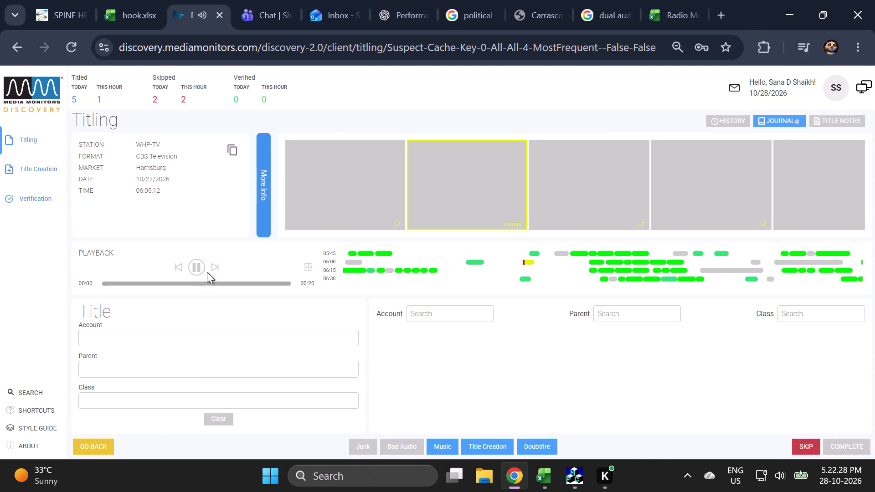
# Skip ahead through the 06:05:12 WHP-TV Harrisburg segment and classify it as Junk.
pyautogui.click(213, 266)
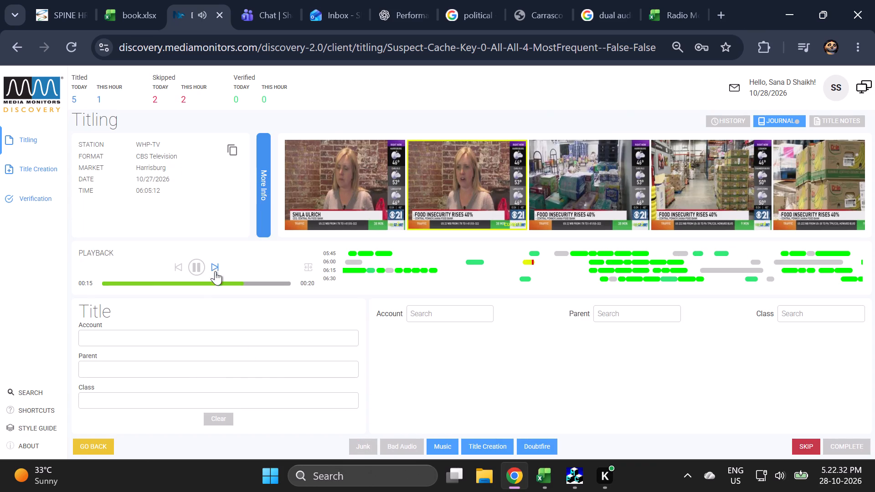
pyautogui.click(363, 445)
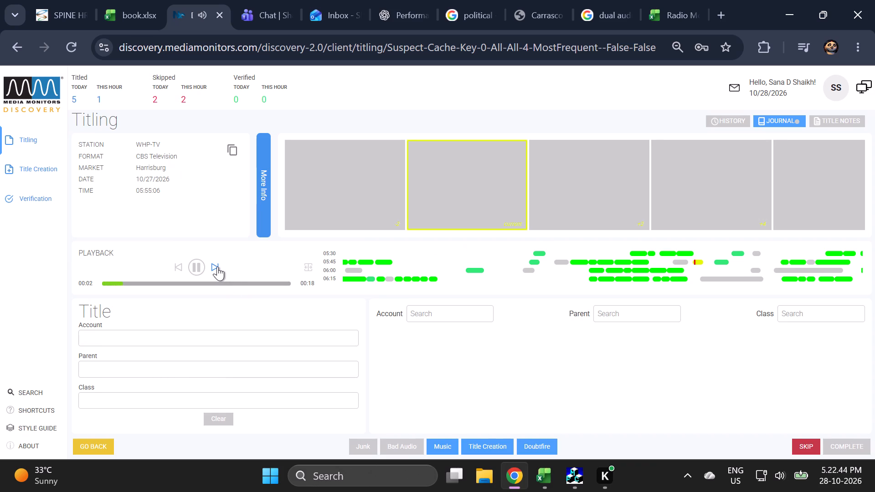
# Skip ahead through the 05:55:06 WHP-TV Harrisburg segment and classify it as Junk.
pyautogui.click(217, 266)
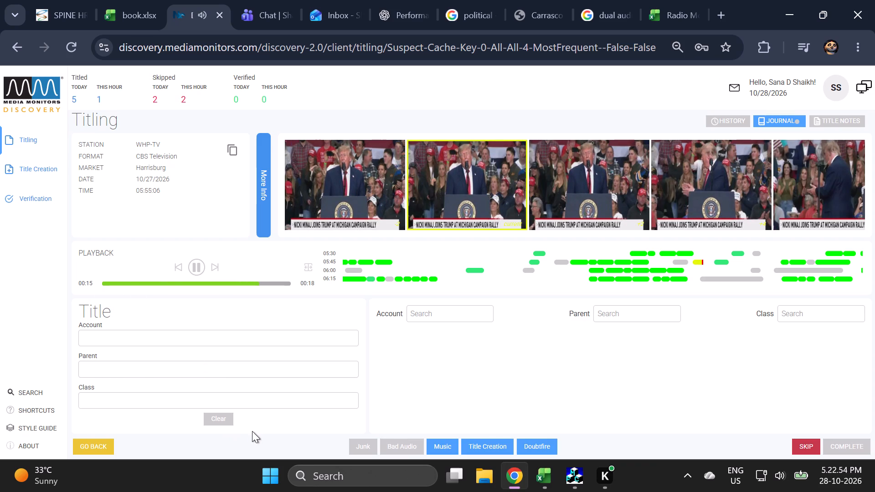
pyautogui.click(363, 445)
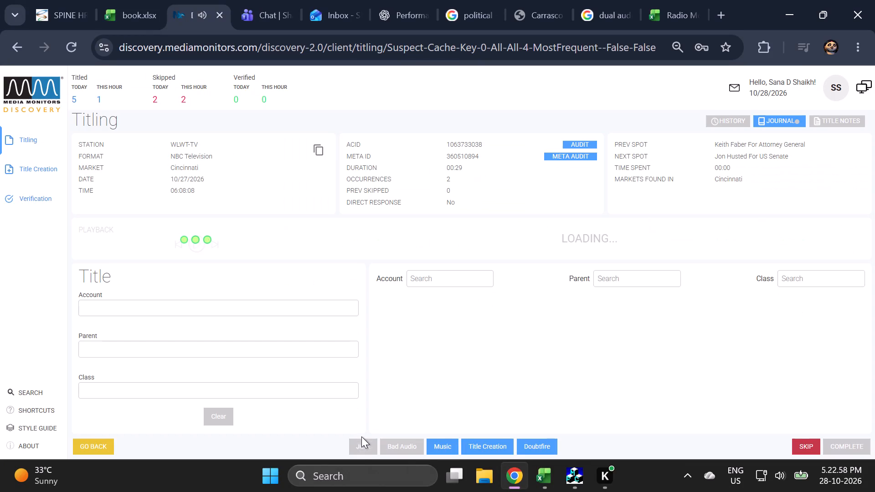
# Skip ahead through the WLWT-TV Cincinnati segment and classify it as Junk.
pyautogui.click(333, 389)
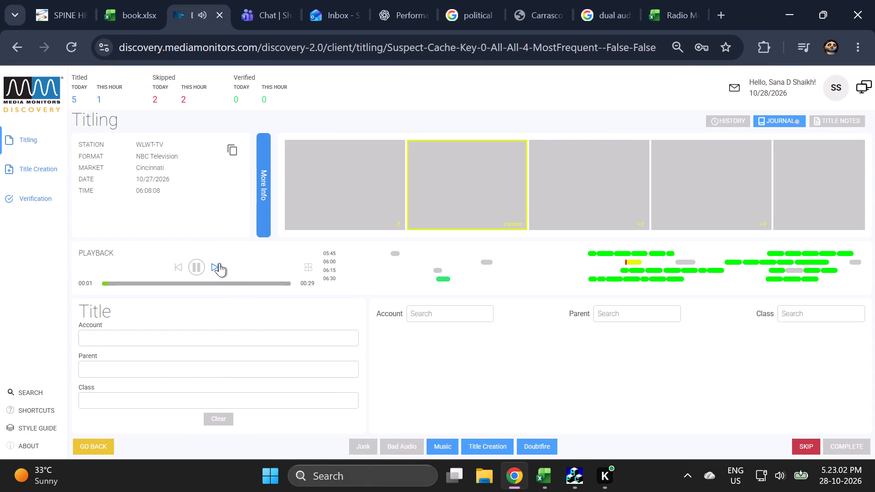
pyautogui.click(219, 263)
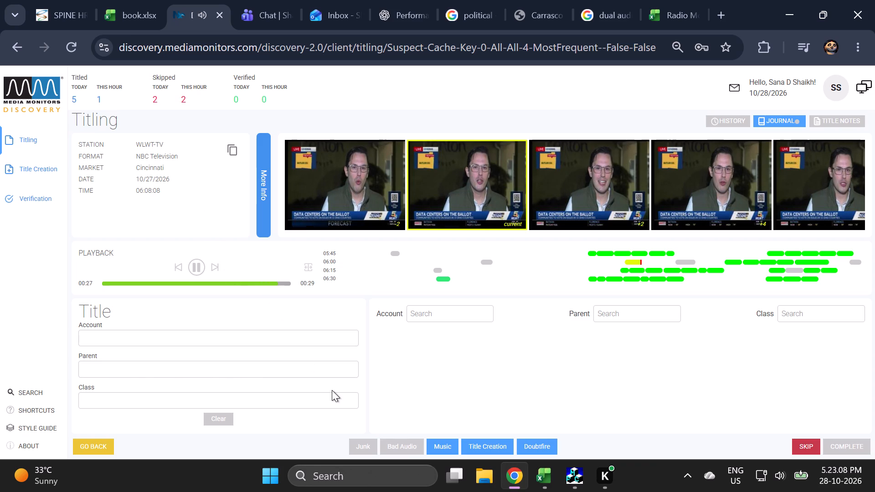
pyautogui.click(356, 448)
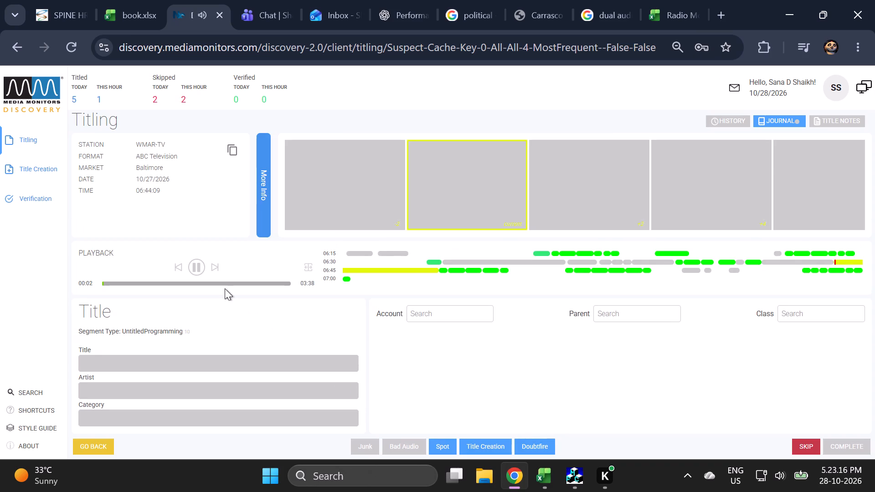
# Skip ahead through the WMAR-TV Baltimore untitled programming segment to its end and classify it as Junk.
pyautogui.click(214, 267)
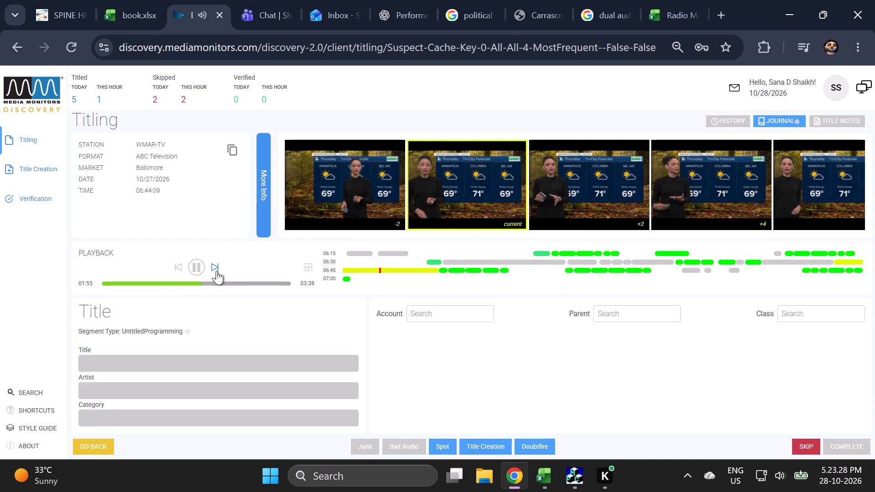
pyautogui.click(216, 271)
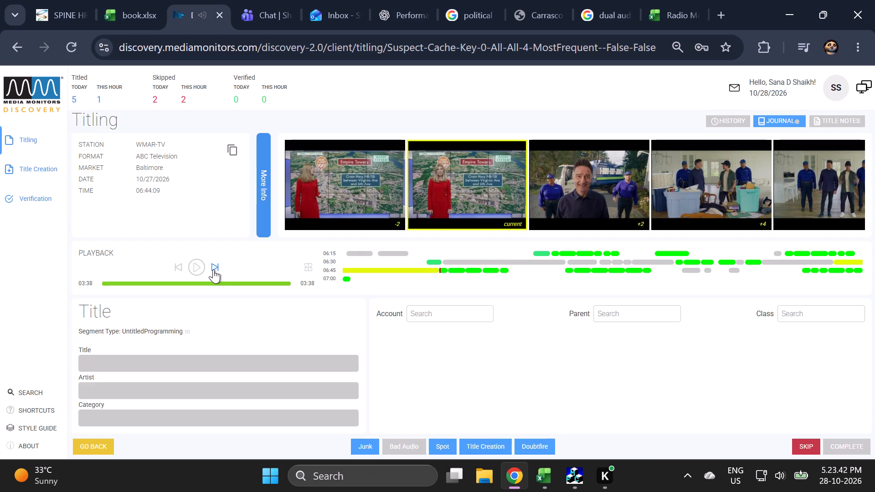
pyautogui.click(355, 452)
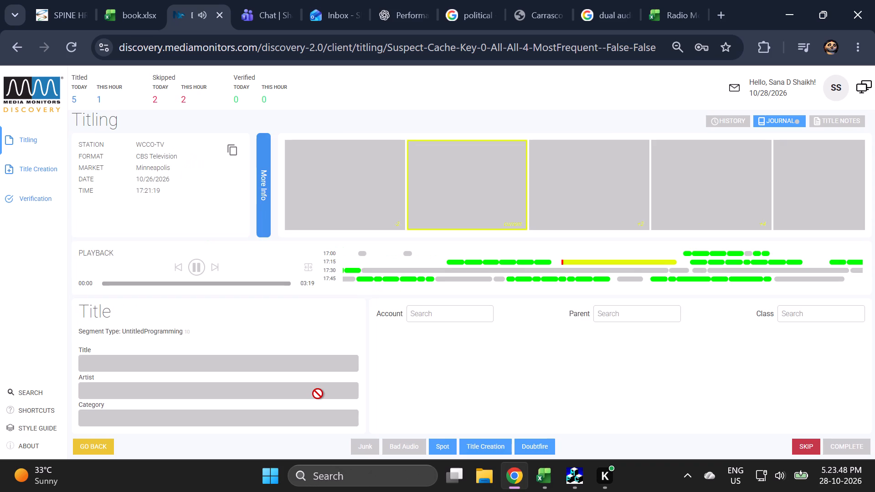
# Skip ahead through the WCCO-TV Minneapolis untitled programming segment and classify it as Junk.
pyautogui.click(215, 264)
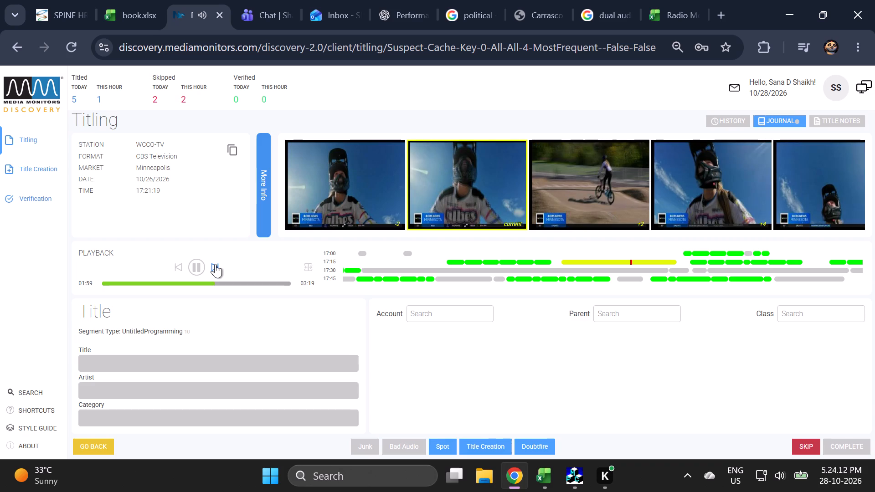
pyautogui.click(213, 268)
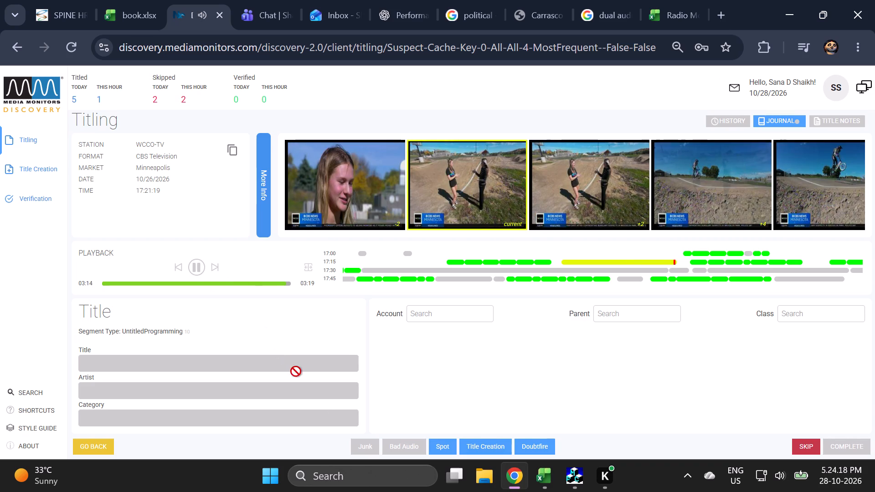
pyautogui.click(363, 446)
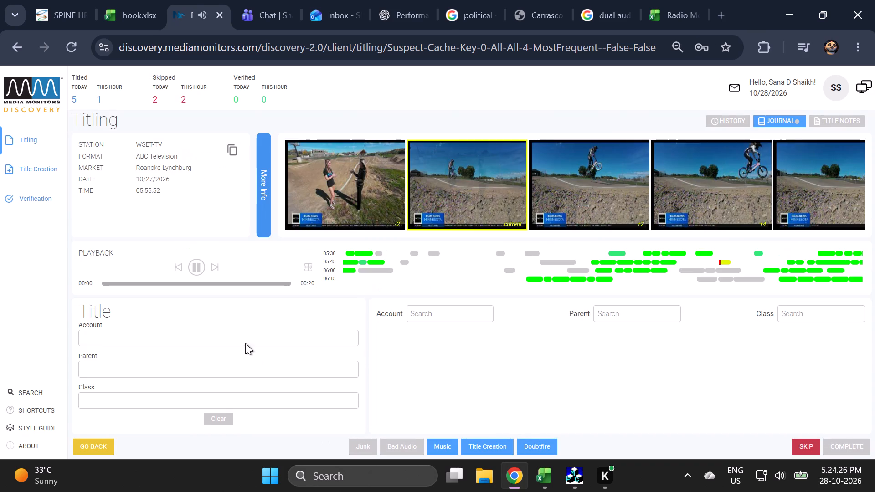
# Skip ahead through the WSET-TV Roanoke-Lynchburg segment and classify it as Junk.
pyautogui.click(214, 267)
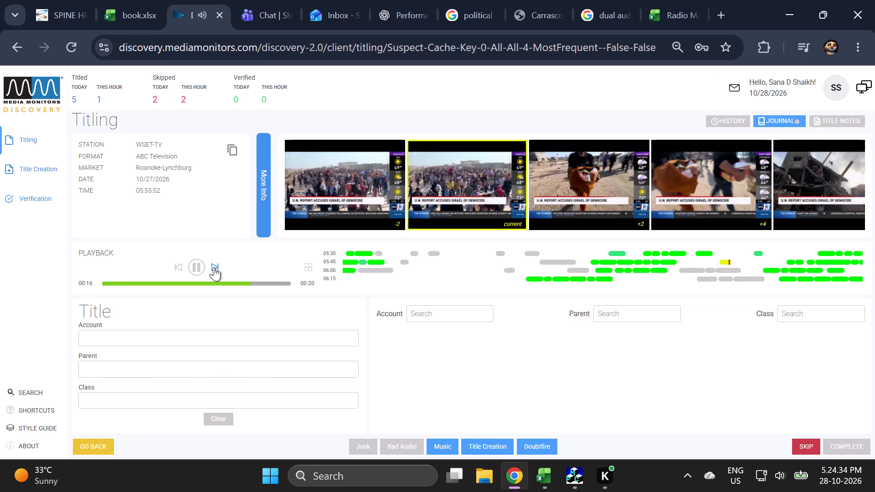
pyautogui.click(360, 446)
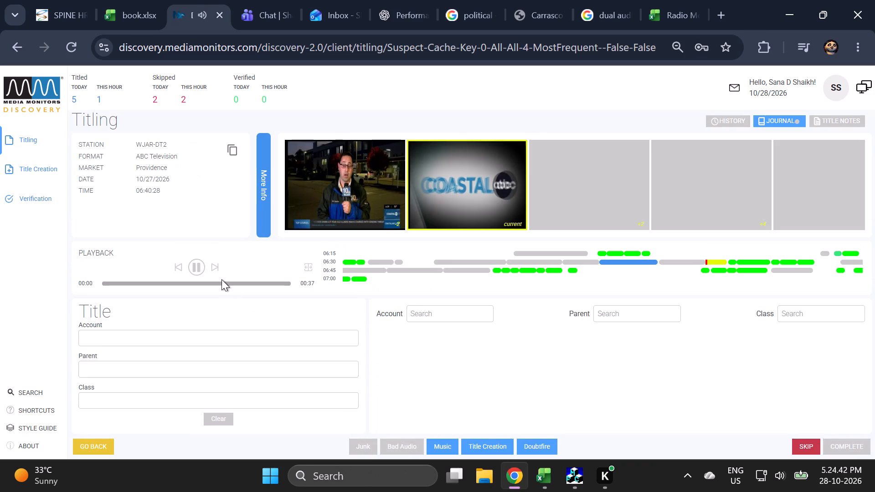
# Skip ahead through the WJAR-DT2 Providence segment and classify it as Junk.
pyautogui.click(212, 266)
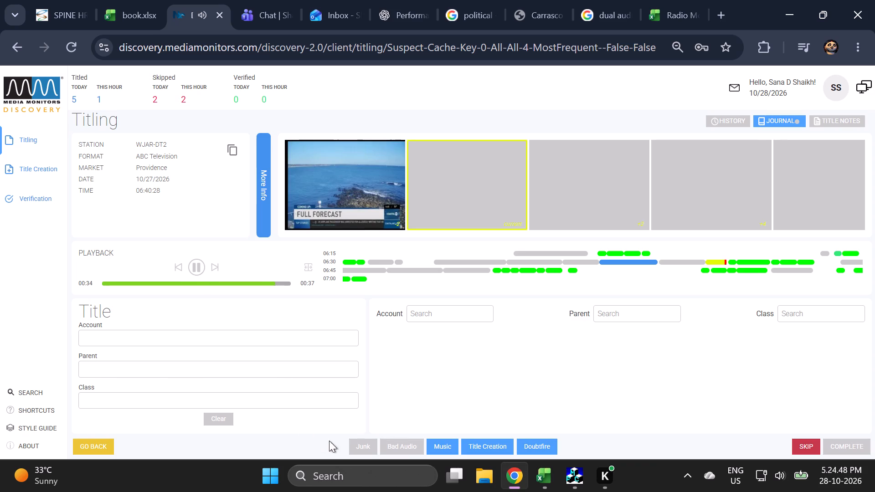
pyautogui.click(358, 444)
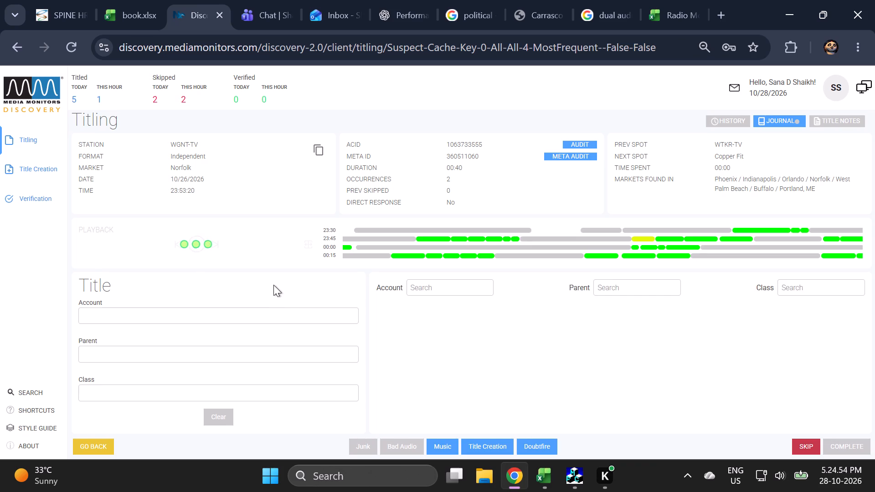
# Review the WGNT-TV Norfolk segment and split its fingerprint at 00:32, marking the first part as Spot and the remaining 8 seconds as Trash.
pyautogui.click(249, 314)
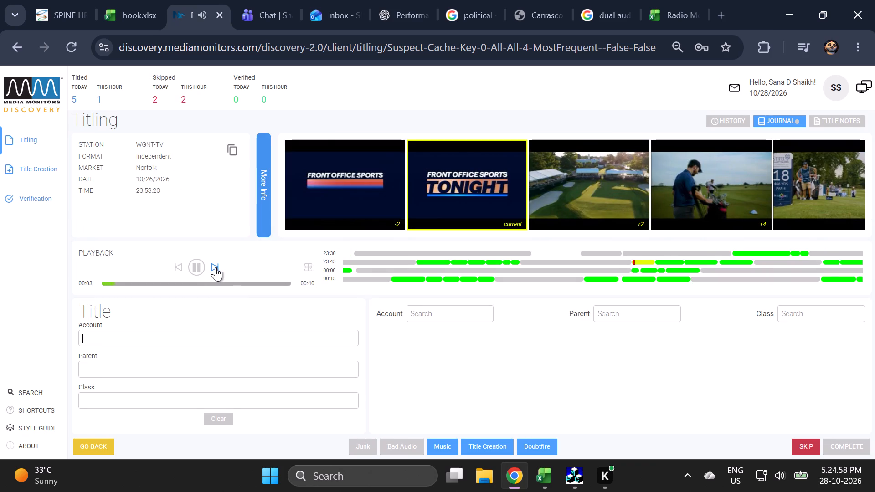
pyautogui.moveTo(216, 267); pyautogui.dragTo(233, 264)
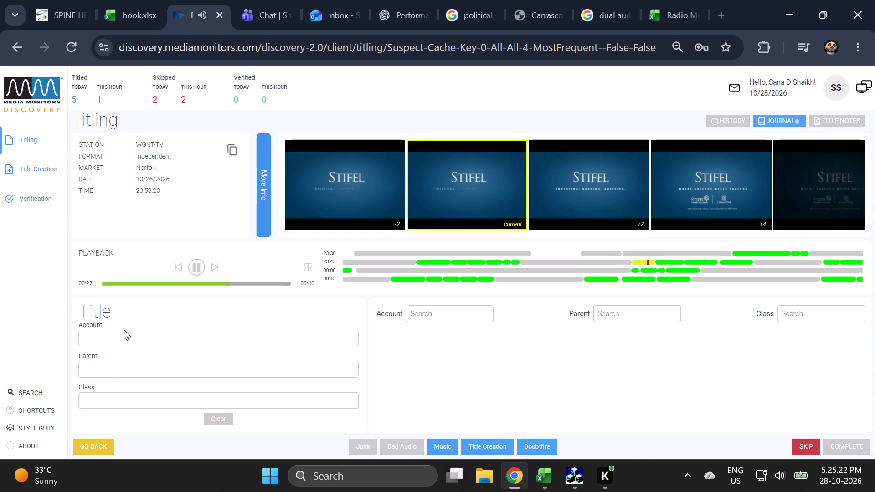
pyautogui.click(198, 269)
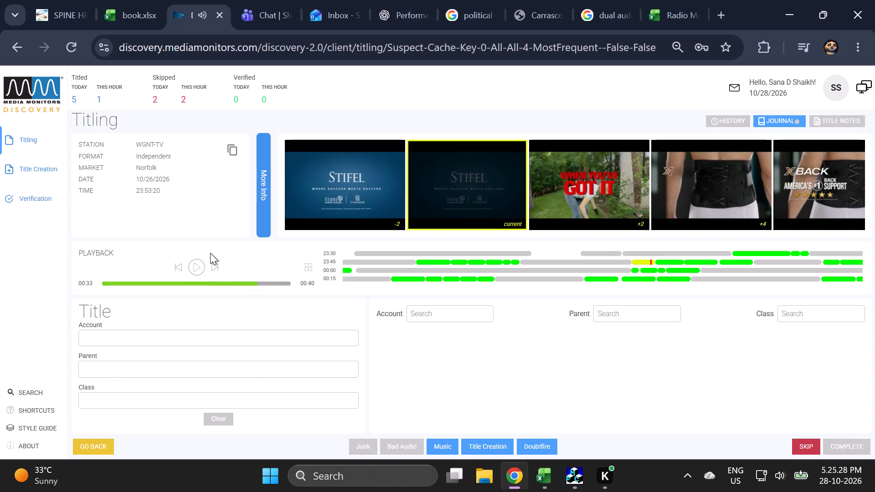
pyautogui.click(306, 266)
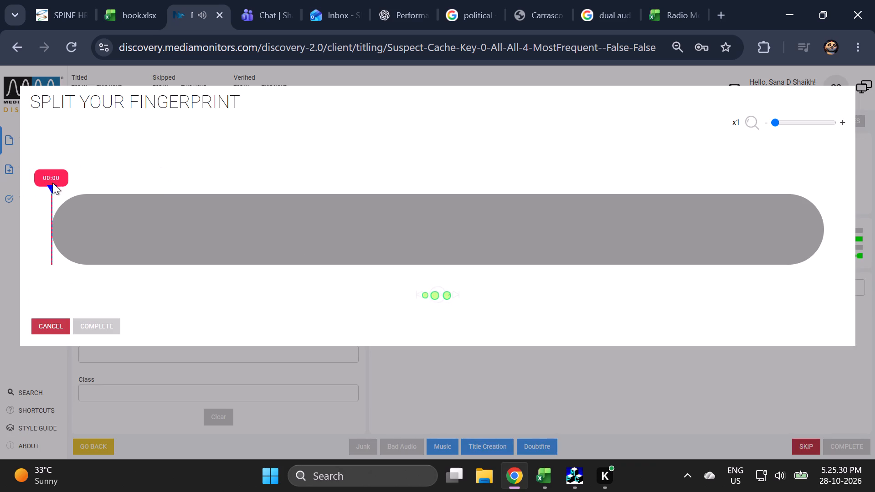
pyautogui.moveTo(52, 191); pyautogui.dragTo(696, 203)
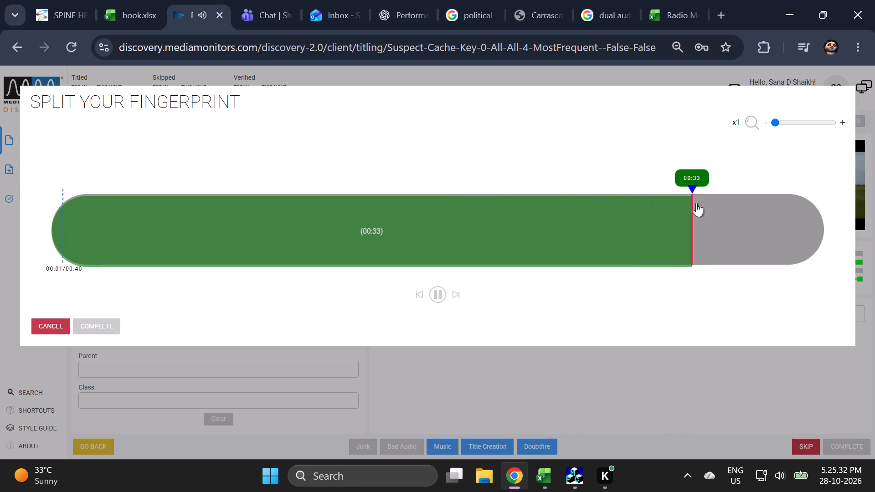
pyautogui.moveTo(696, 203); pyautogui.dragTo(677, 200)
pyautogui.doubleClick(676, 190)
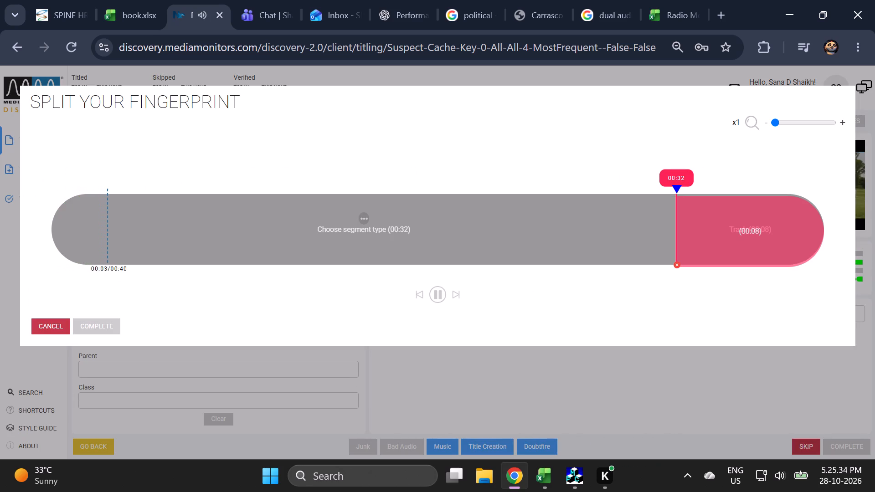
pyautogui.click(364, 217)
pyautogui.click(365, 139)
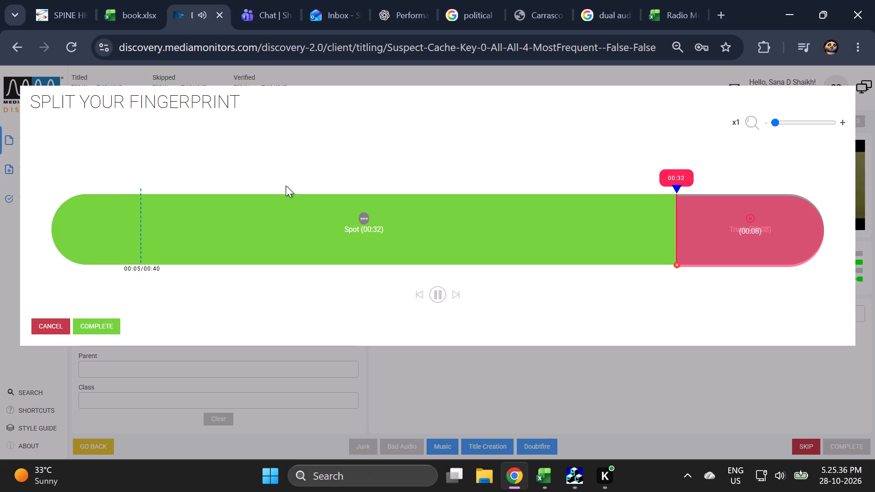
pyautogui.click(116, 322)
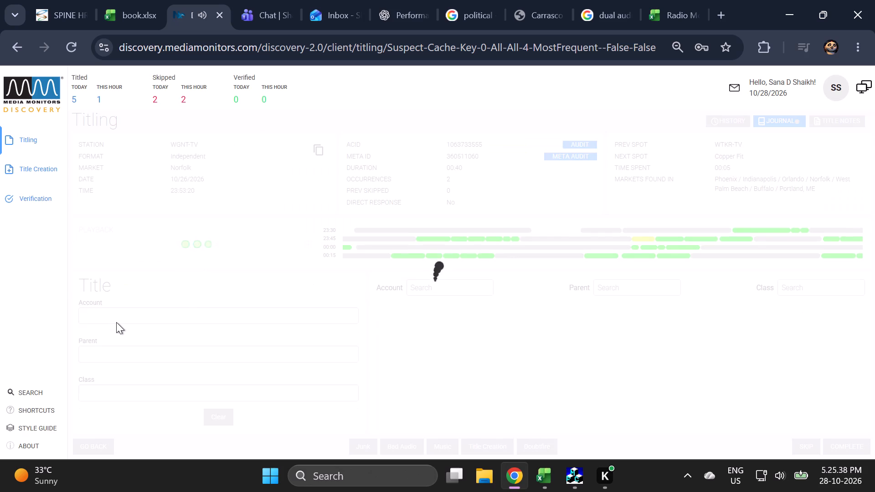
pyautogui.click(115, 322)
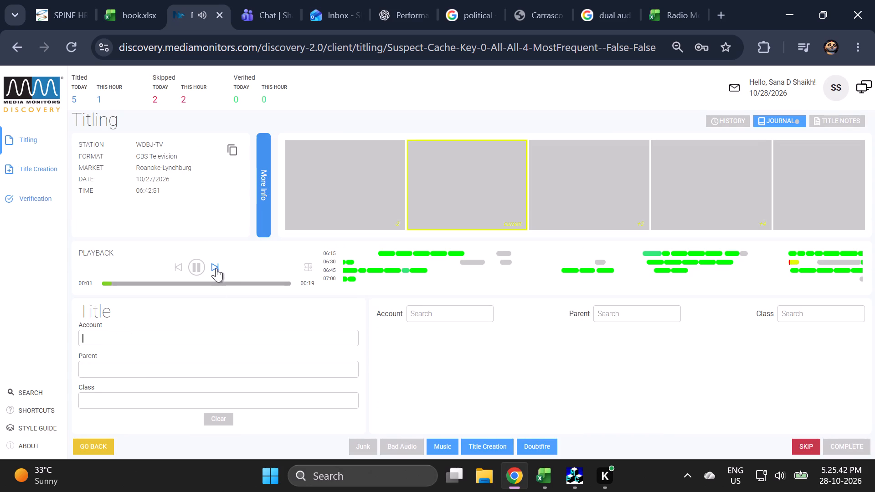
# Skip ahead through the WDBJ-TV Roanoke-Lynchburg segment and classify it as Junk.
pyautogui.click(216, 268)
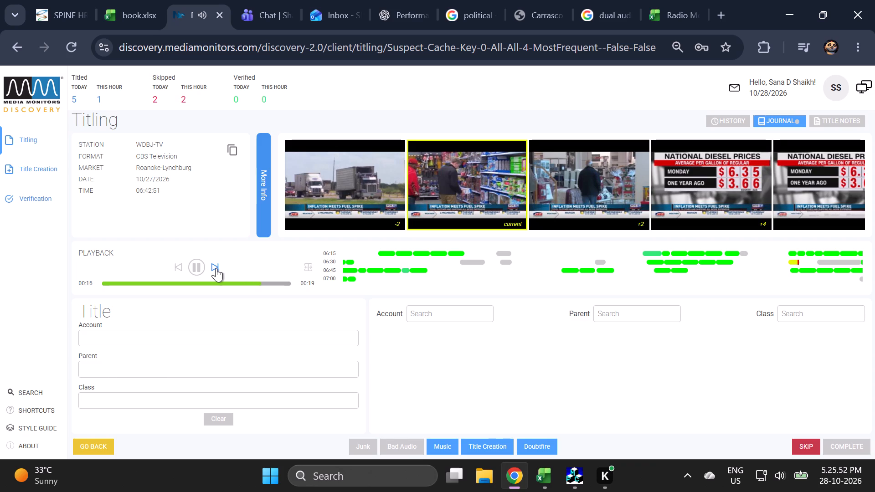
pyautogui.scroll(1, 292, 374)
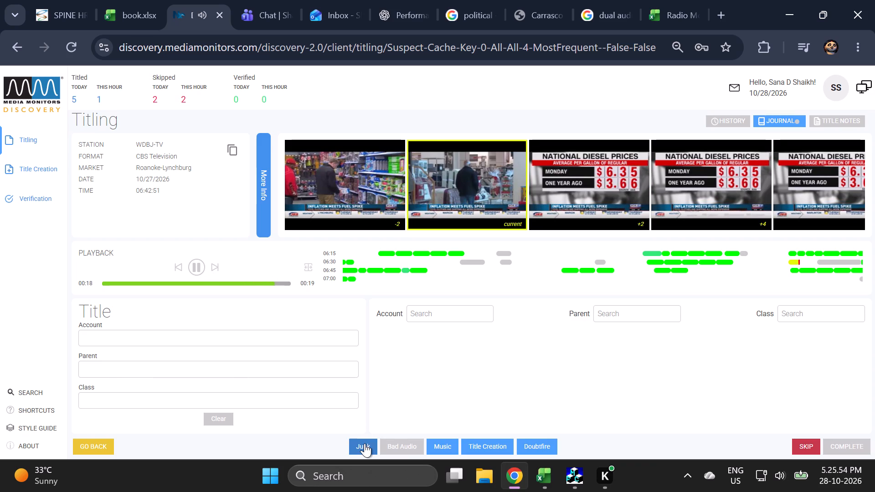
pyautogui.click(365, 443)
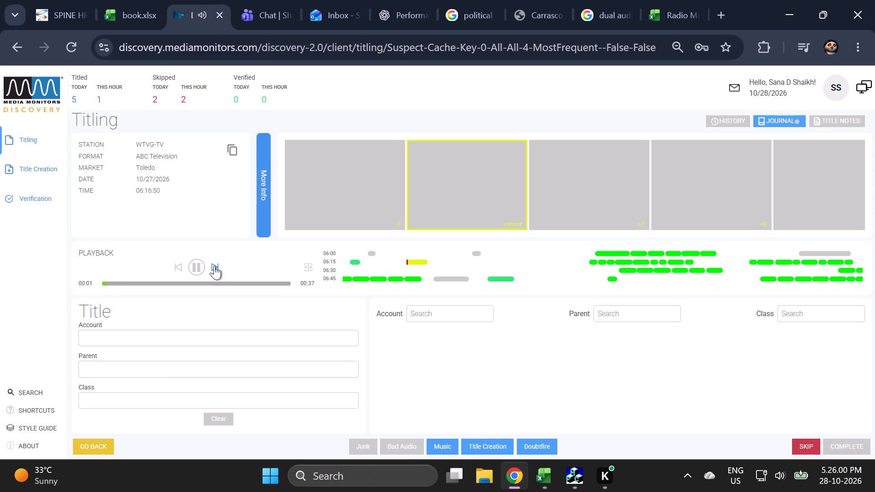
# Skip ahead through the WTVG-TV Toledo segment and classify it as Junk.
pyautogui.click(214, 266)
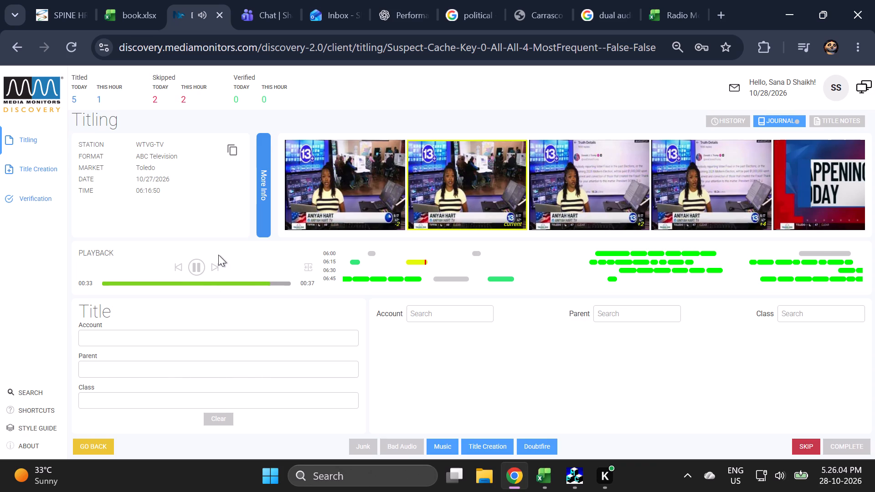
pyautogui.click(361, 447)
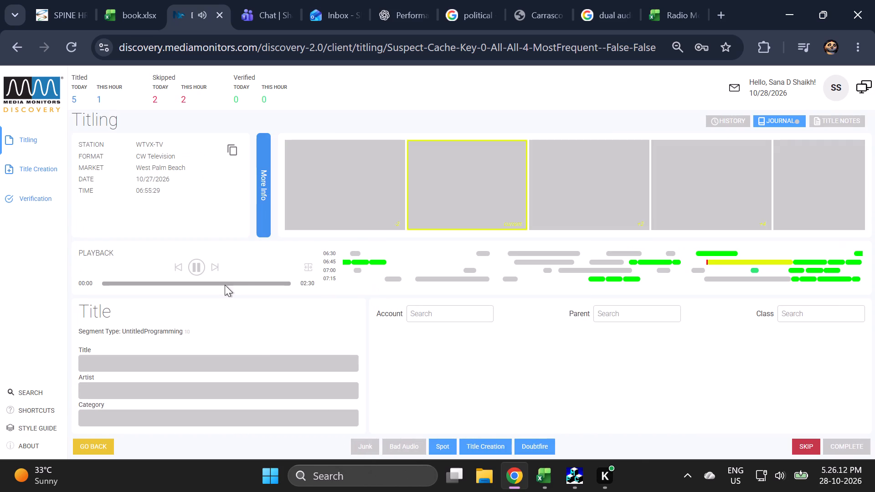
# Skip ahead through the WTVX-TV West Palm Beach untitled programming segment to its end and classify it as Junk.
pyautogui.click(217, 267)
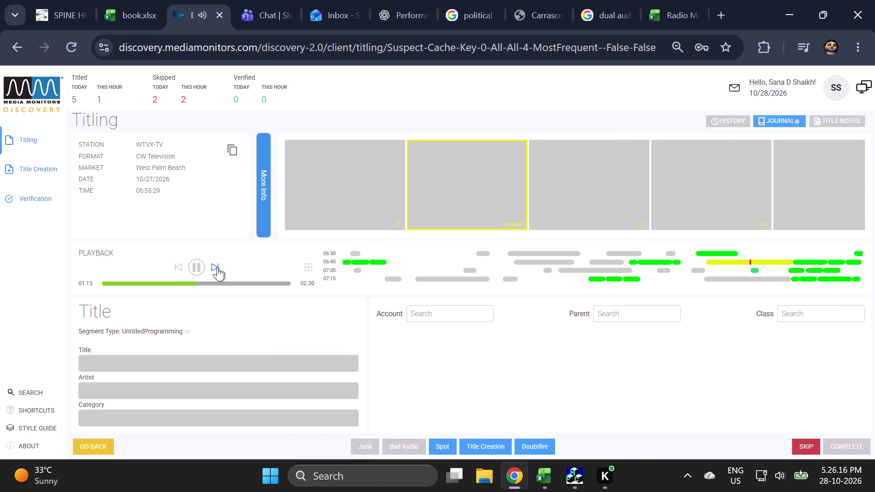
pyautogui.click(217, 267)
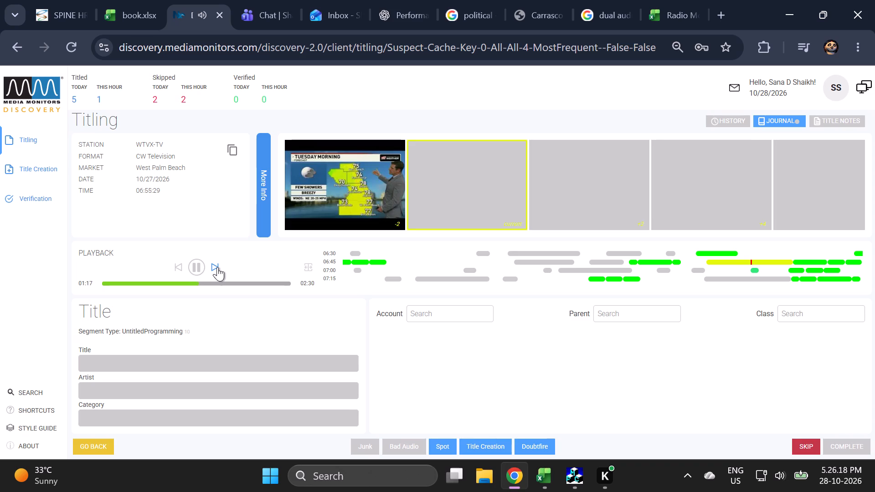
pyautogui.click(217, 267)
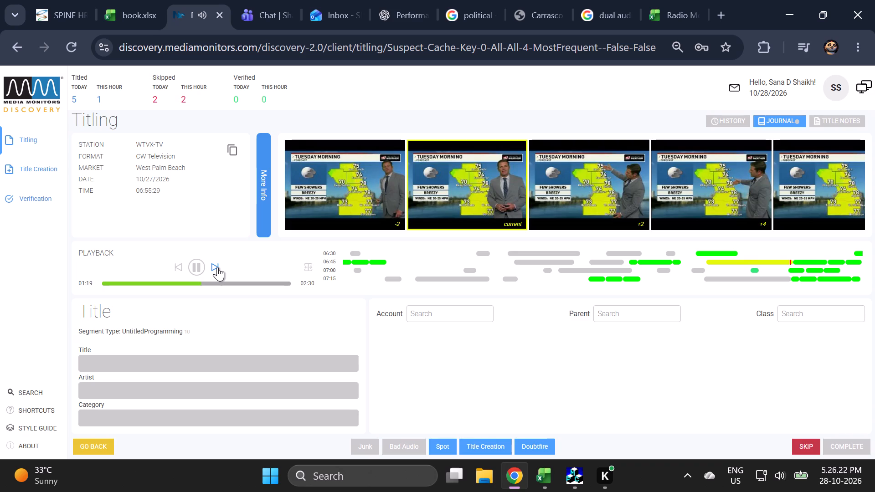
pyautogui.click(362, 446)
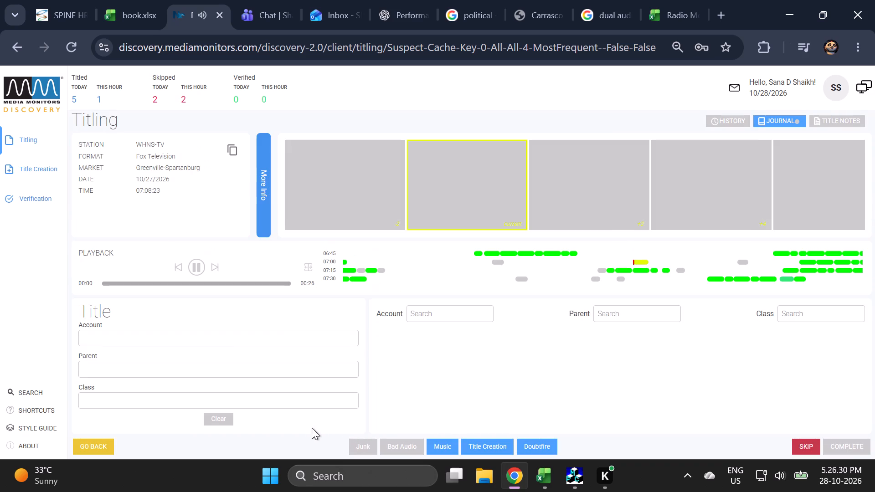
# Skip ahead through the WHNS-TV Greenville-Spartanburg segment and classify it as Junk.
pyautogui.click(216, 265)
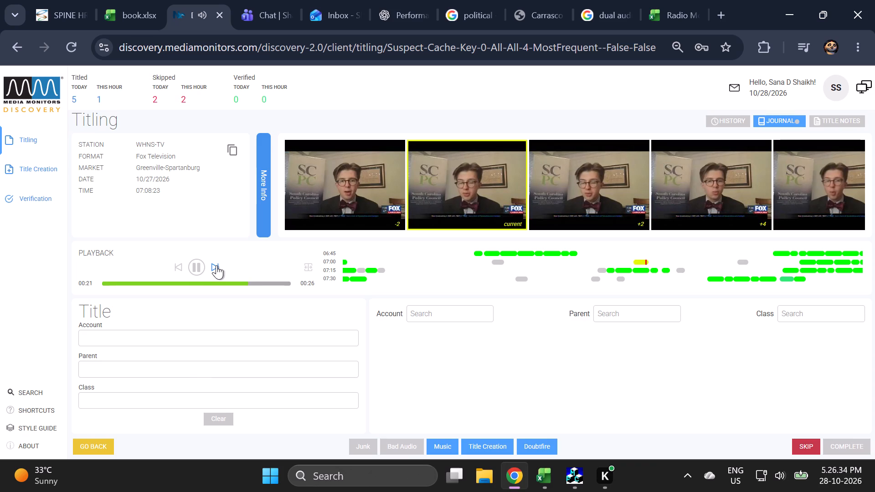
pyautogui.click(356, 447)
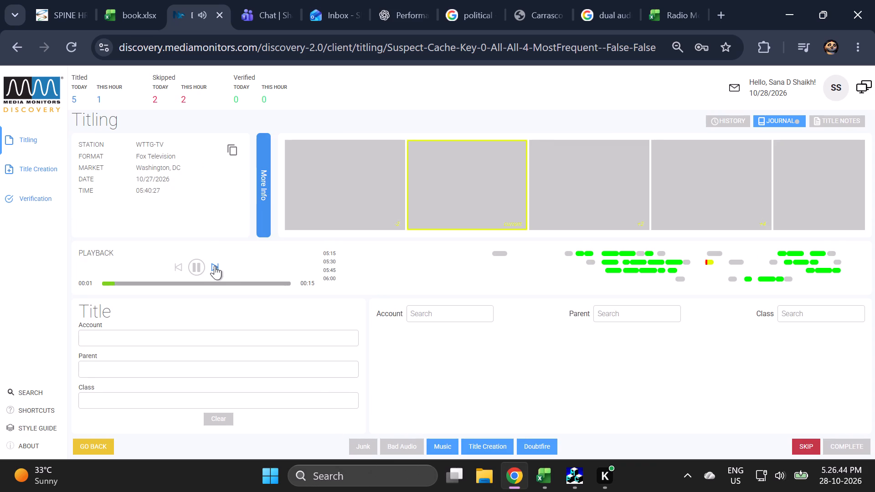
# Skip ahead through the WTTG-TV Washington, DC segment and classify it as Junk.
pyautogui.click(216, 265)
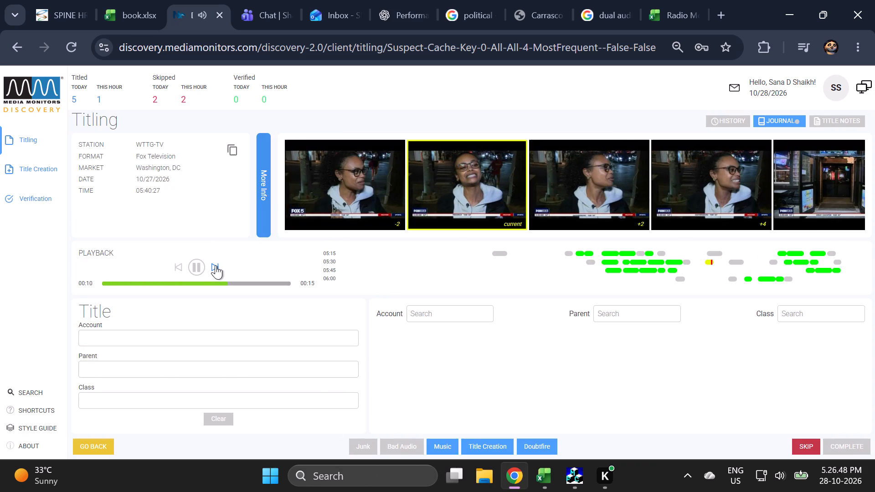
pyautogui.click(360, 447)
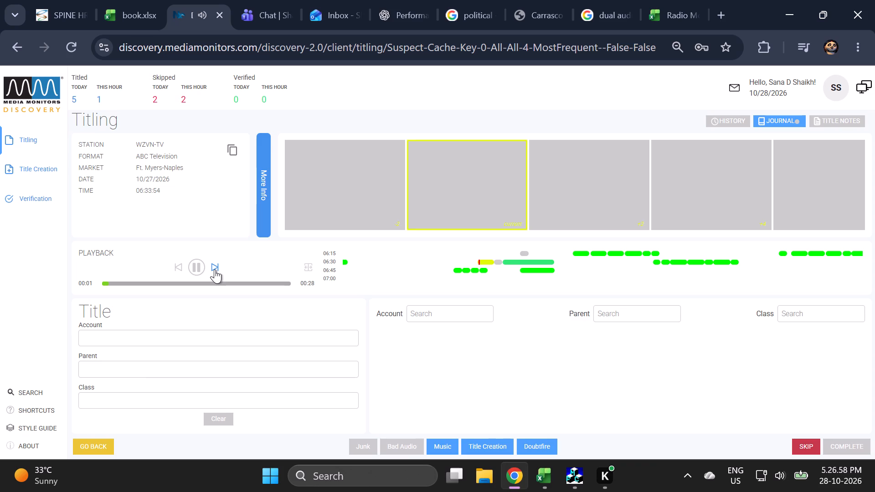
# Play through the WZVN-TV Ft. Myers-Naples segment to its end and classify it as Junk.
pyautogui.click(215, 269)
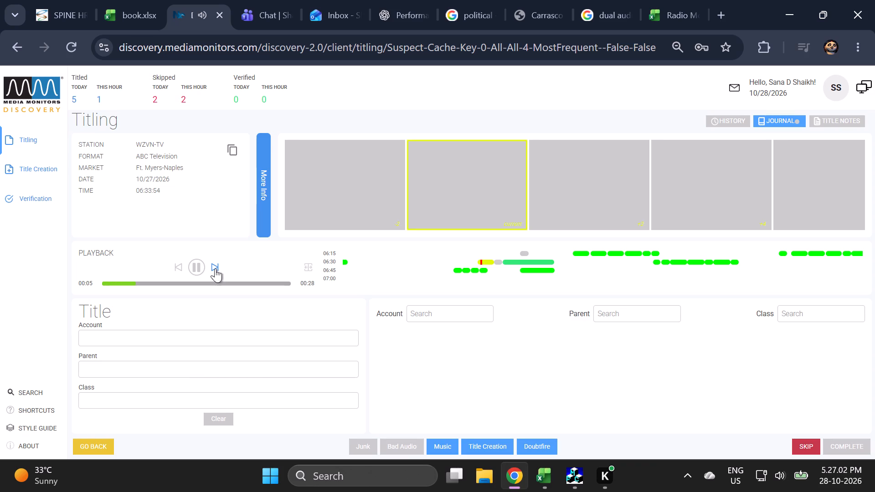
pyautogui.click(239, 333)
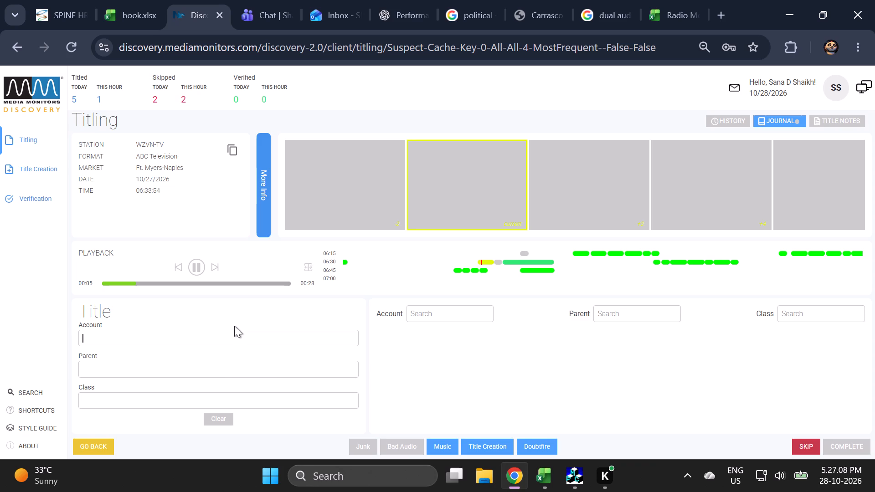
pyautogui.click(229, 347)
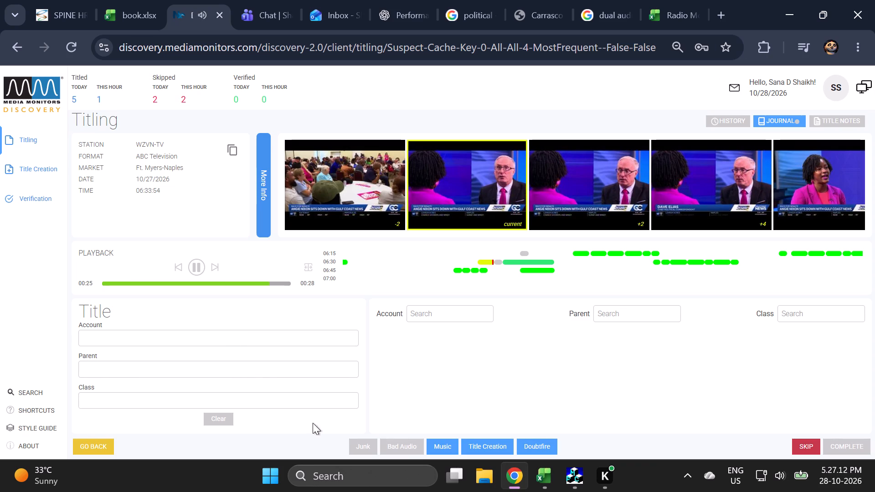
pyautogui.click(359, 445)
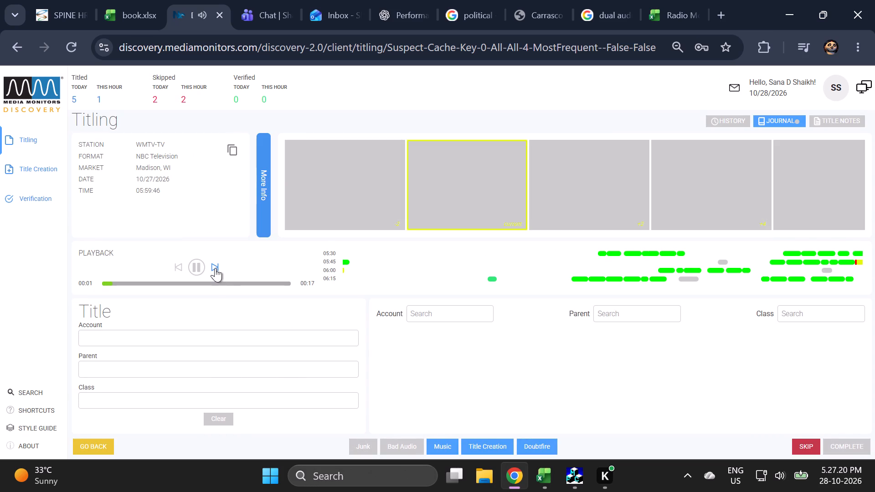
# Skip ahead through the WMTV-TV Madison segment, replay it from its start, enlarge the frames to check them, and classify it as Junk.
pyautogui.moveTo(215, 268); pyautogui.dragTo(247, 259)
pyautogui.click(261, 220)
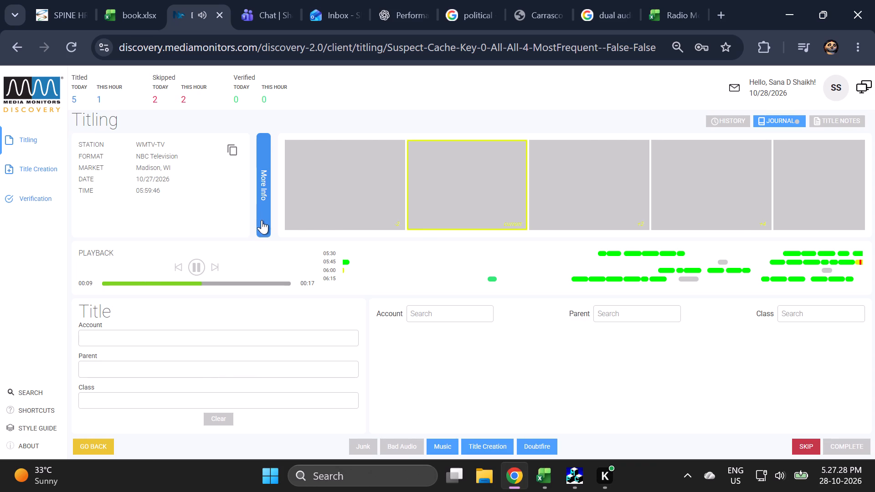
pyautogui.click(596, 168)
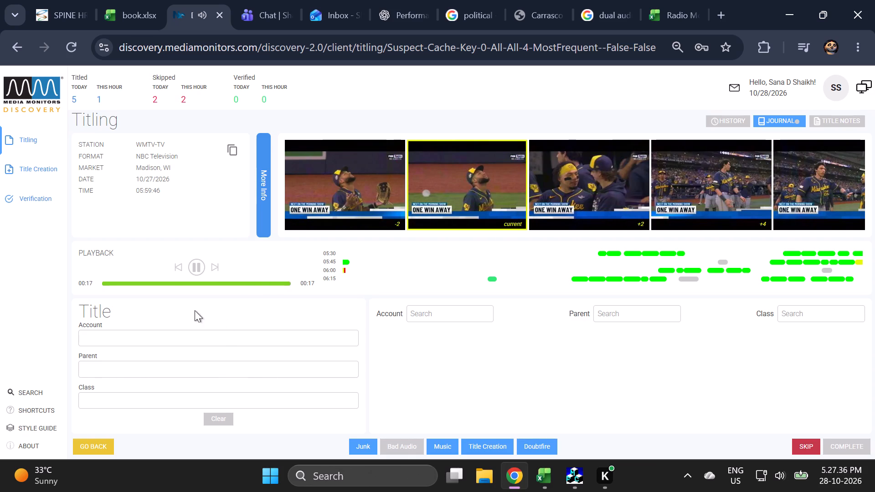
pyautogui.click(177, 268)
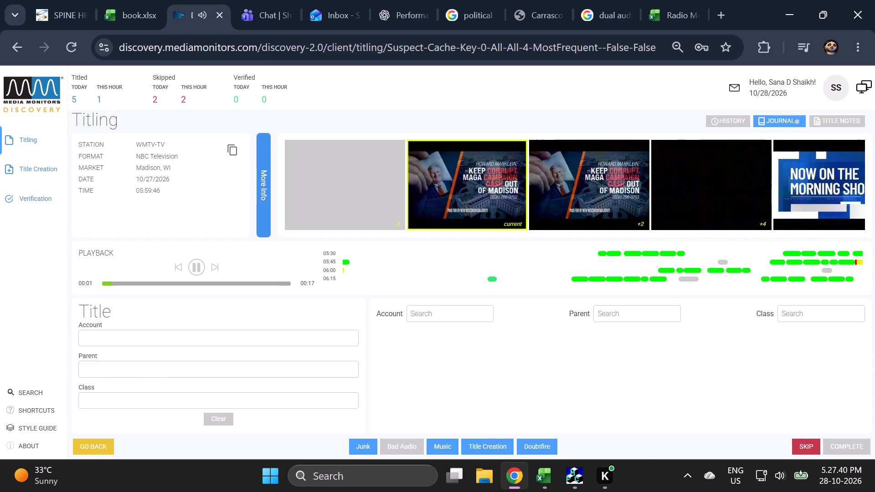
pyautogui.click(246, 268)
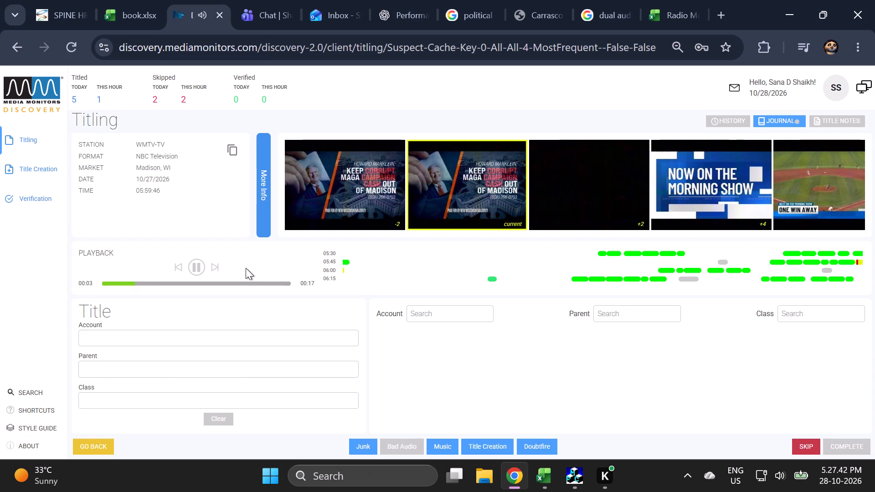
pyautogui.keyDown('ctrl'); pyautogui.scroll(4, 273, 306); pyautogui.keyUp('ctrl')
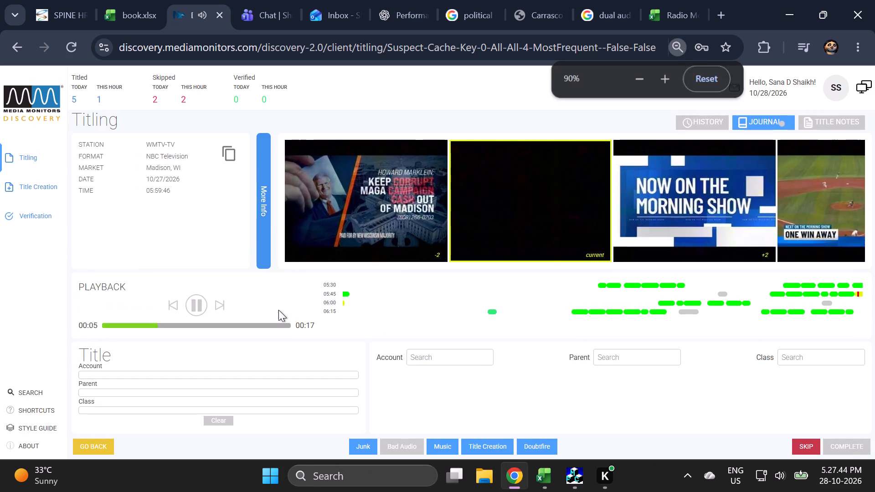
pyautogui.keyDown('ctrl'); pyautogui.scroll(2, 278, 310); pyautogui.keyUp('ctrl')
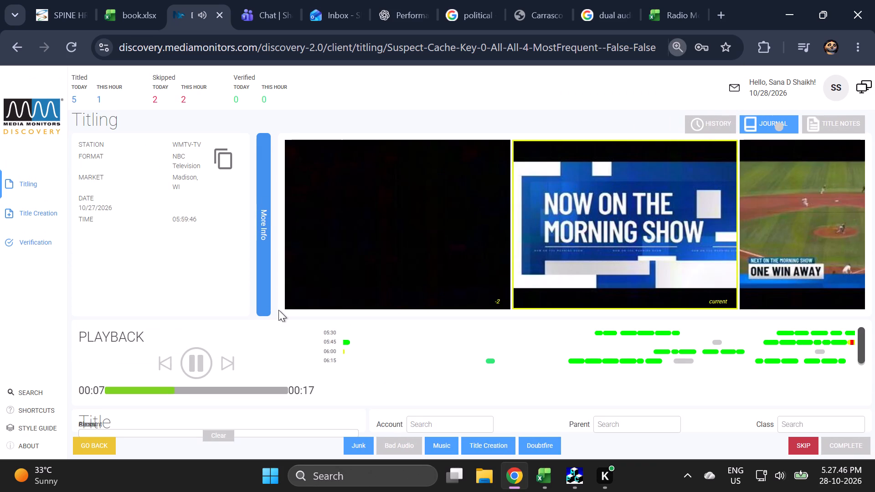
pyautogui.keyDown('ctrl'); pyautogui.scroll(-4, 278, 310); pyautogui.keyUp('ctrl')
pyautogui.click(278, 268)
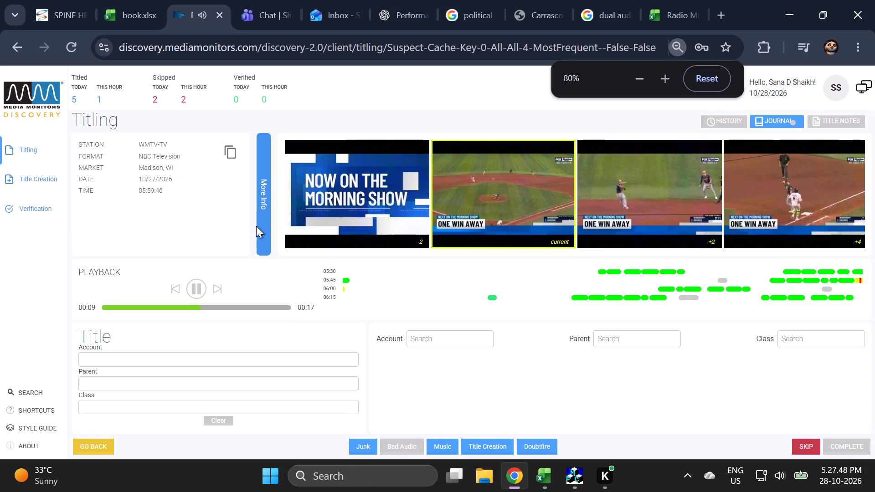
pyautogui.hotkey('alt', '+')
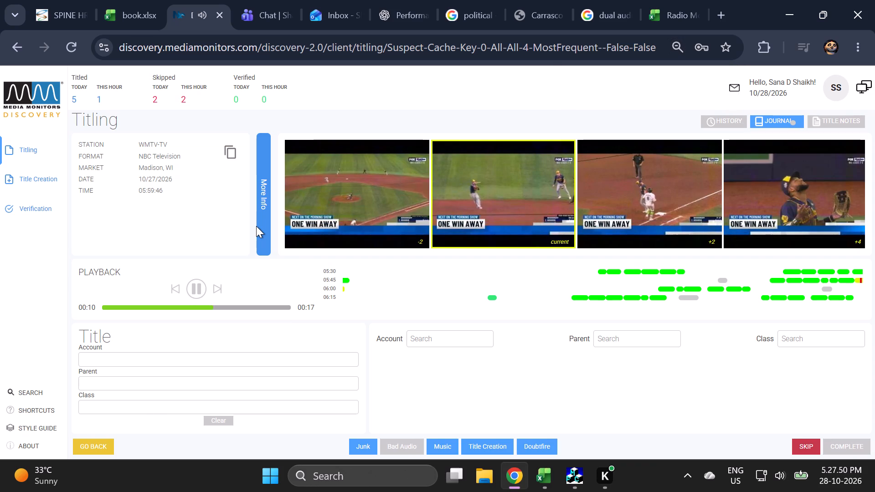
pyautogui.hotkey('alt', '9')
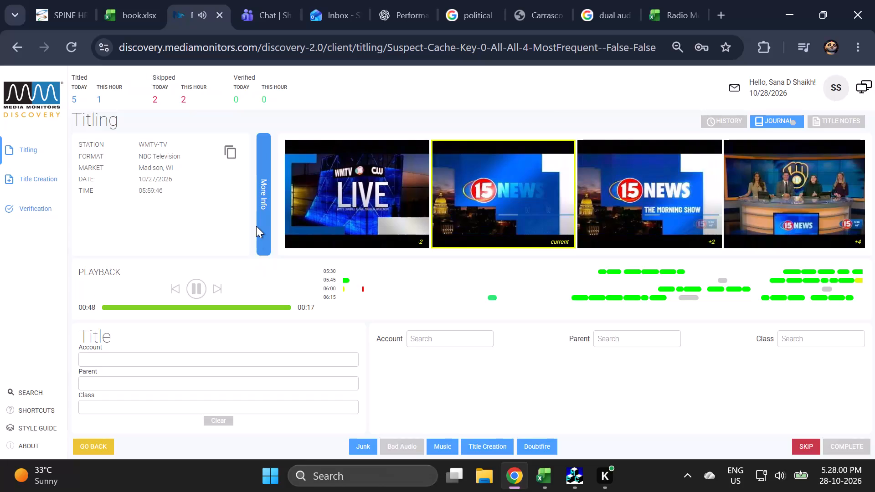
pyautogui.click(365, 449)
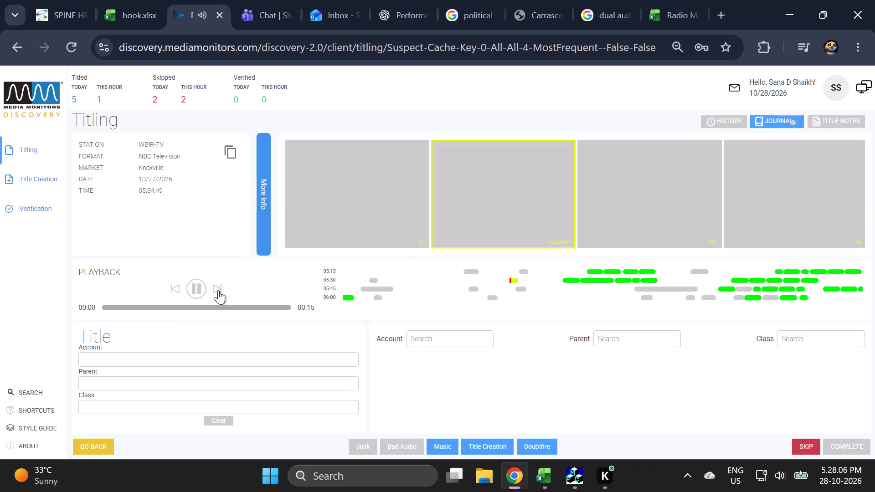
# Skip ahead through the WBIR-TV Knoxville segment and classify it as Junk.
pyautogui.click(218, 290)
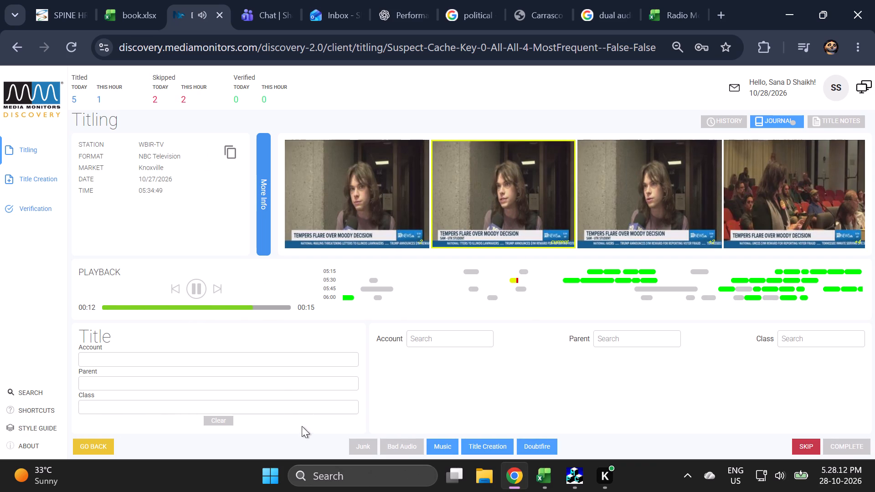
pyautogui.click(358, 446)
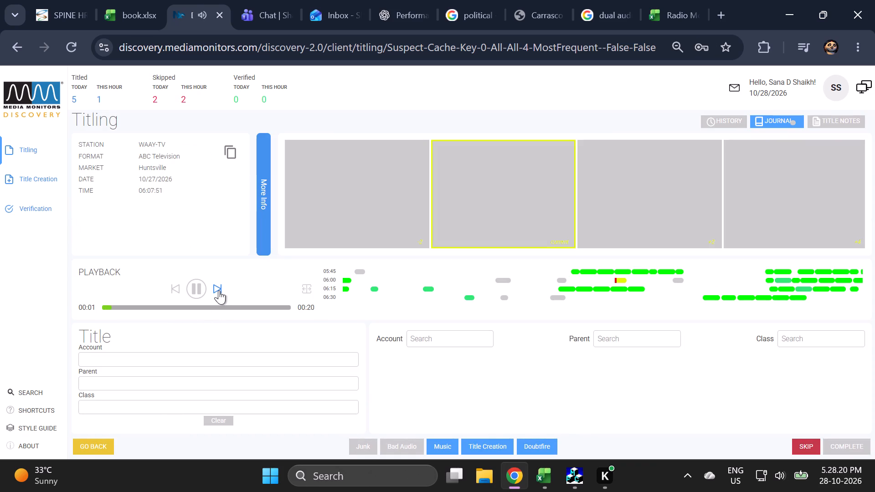
# Skip ahead through the WAAY-TV Huntsville segment and classify it as Junk.
pyautogui.click(219, 290)
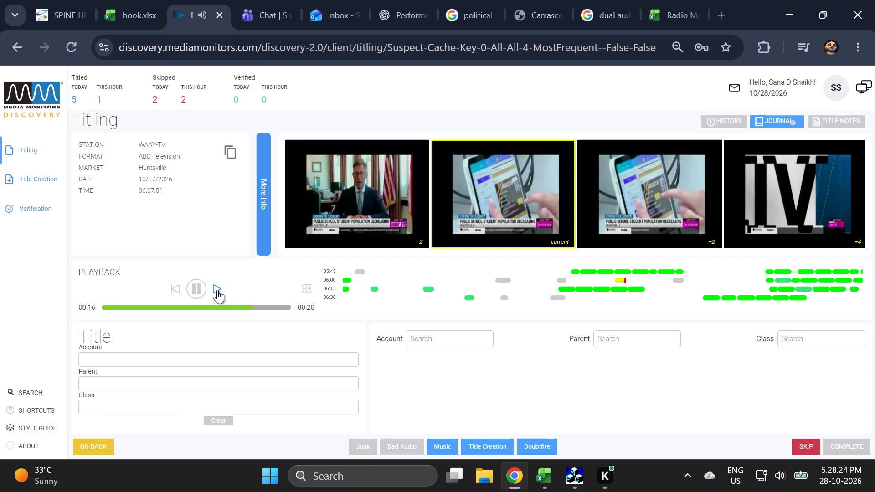
pyautogui.click(362, 447)
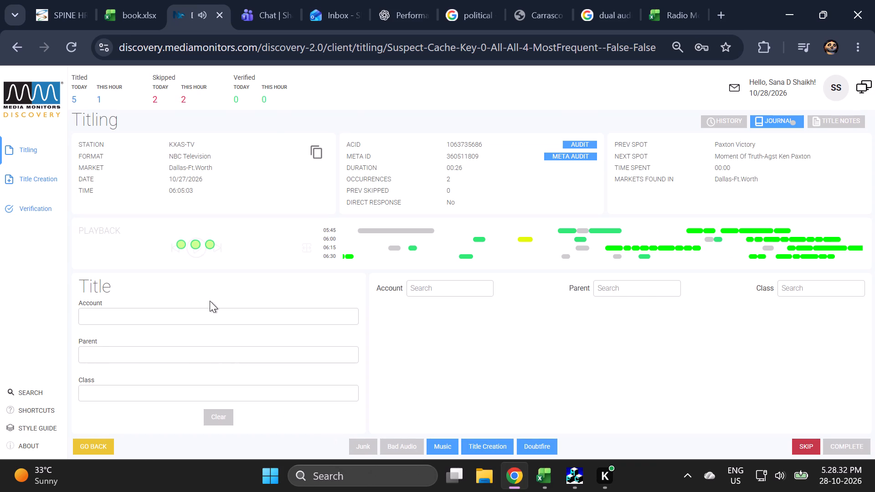
# Skip ahead through the KXAS-TV Dallas-Ft.Worth segment and classify it as Junk.
pyautogui.click(219, 290)
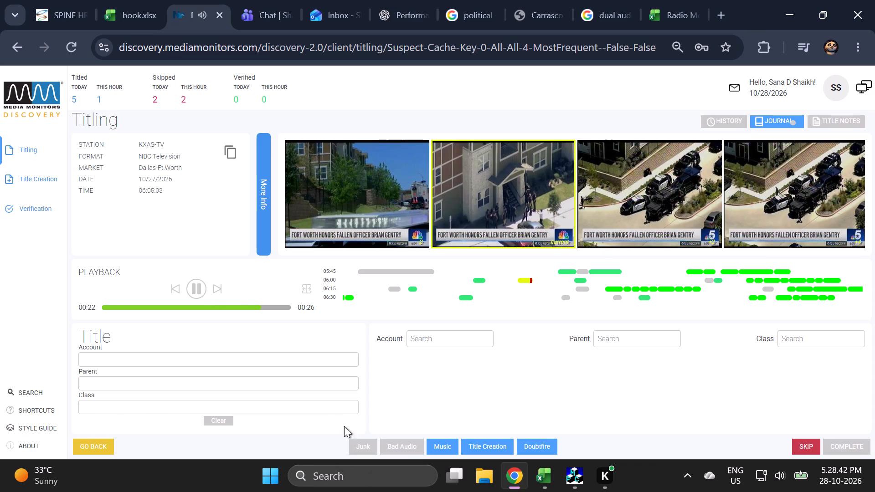
pyautogui.click(357, 447)
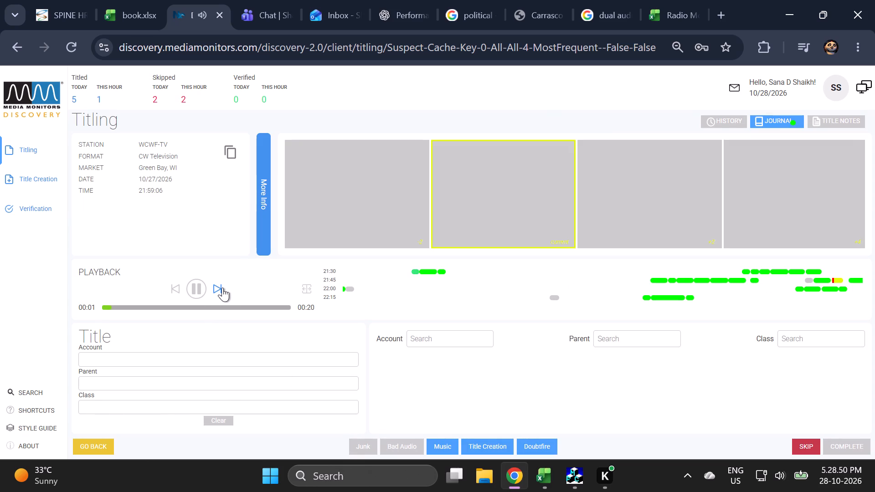
# Review the journal entries for the WCWF-TV Green Bay segment, close them without adding an entry, and skip the segment.
pyautogui.click(222, 287)
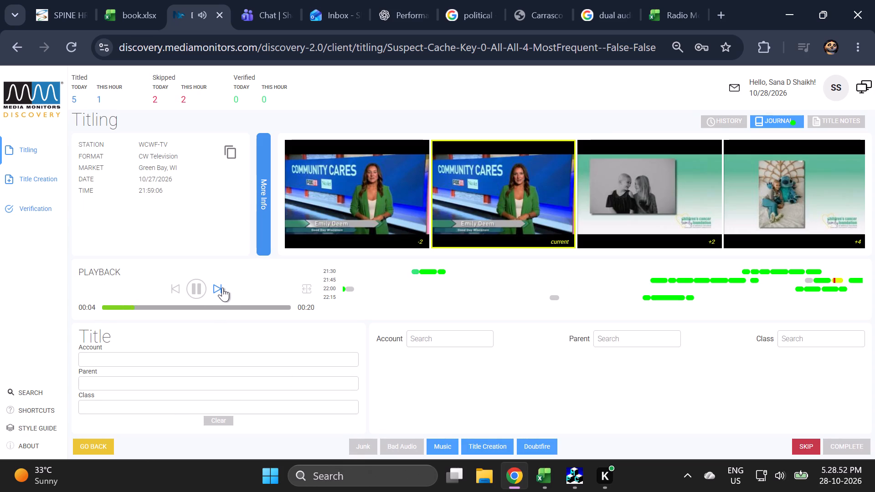
pyautogui.click(773, 122)
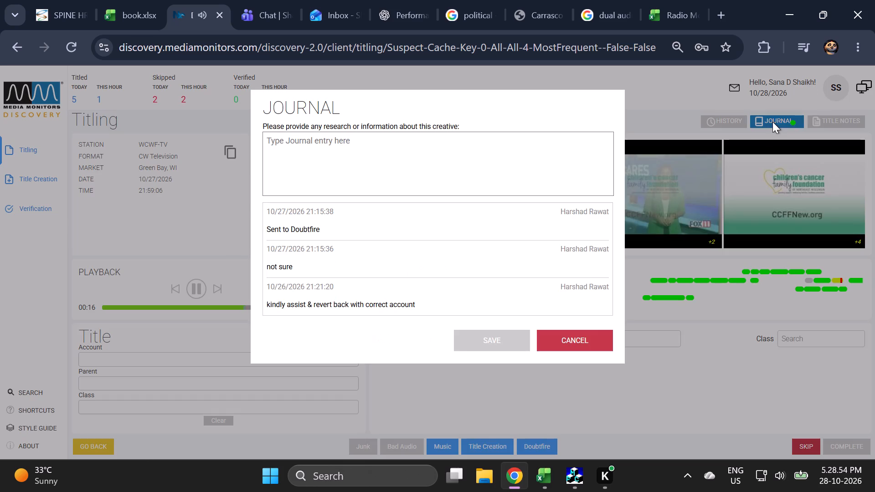
pyautogui.click(601, 334)
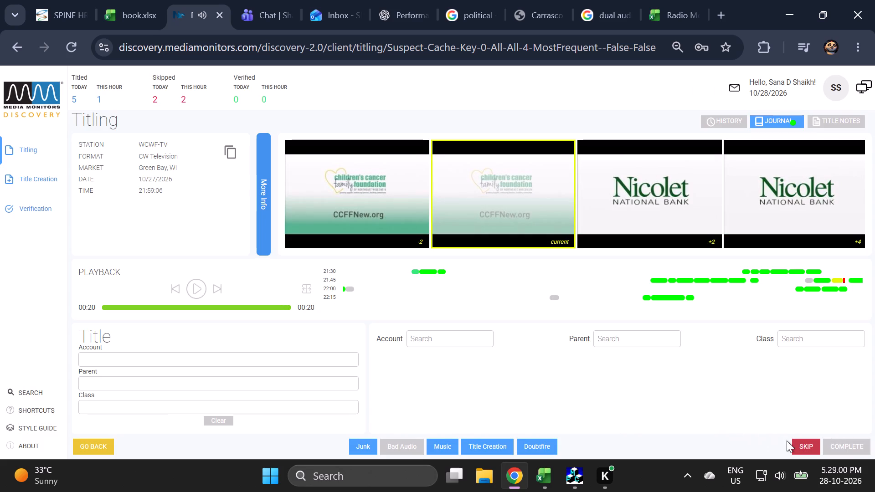
pyautogui.click(805, 442)
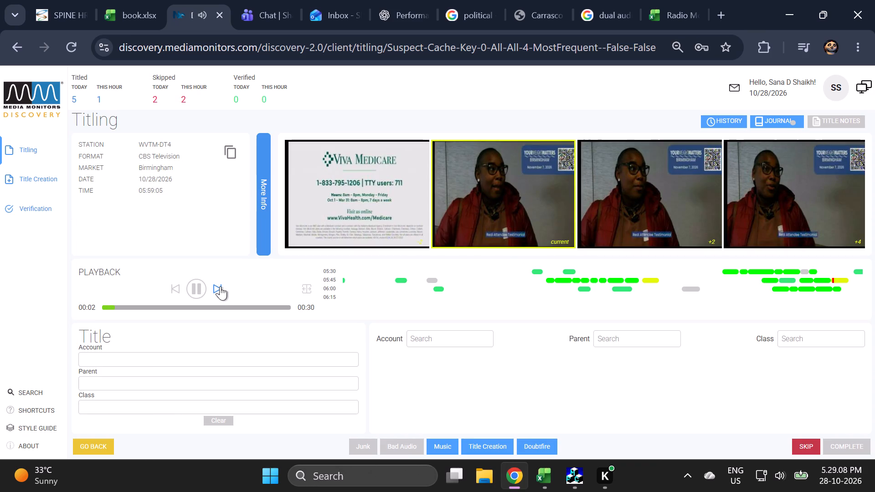
# Play through the WVTM-DT4 Birmingham segment, enlarge its frames to read the advertiser's details, and replay it from the start.
pyautogui.click(223, 286)
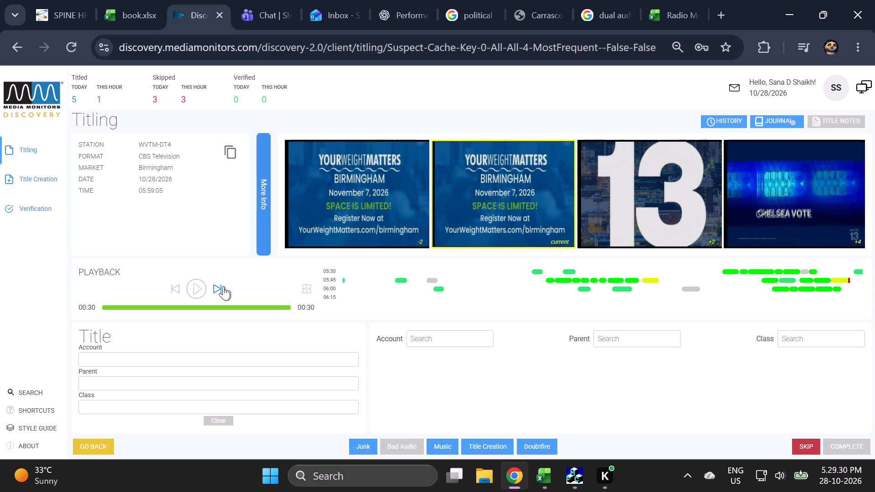
pyautogui.keyDown('ctrl'); pyautogui.scroll(6, 371, 327); pyautogui.keyUp('ctrl')
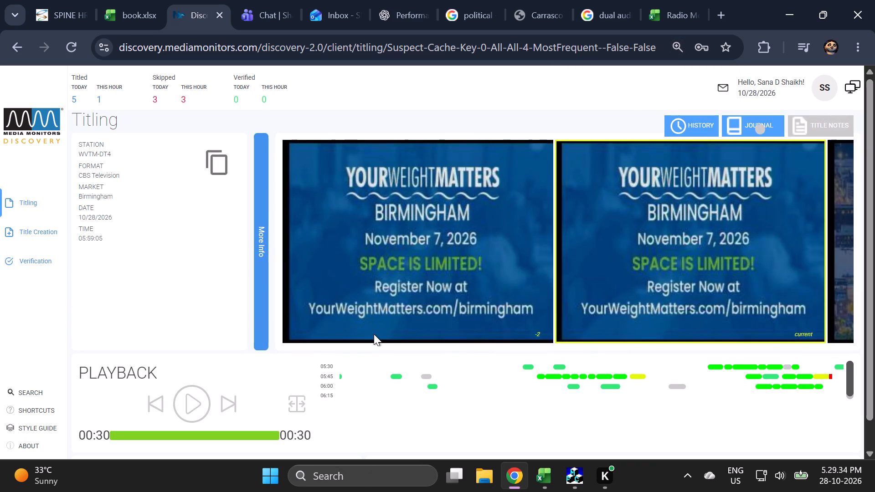
pyautogui.keyDown('ctrl'); pyautogui.scroll(-3, 374, 334); pyautogui.keyUp('ctrl')
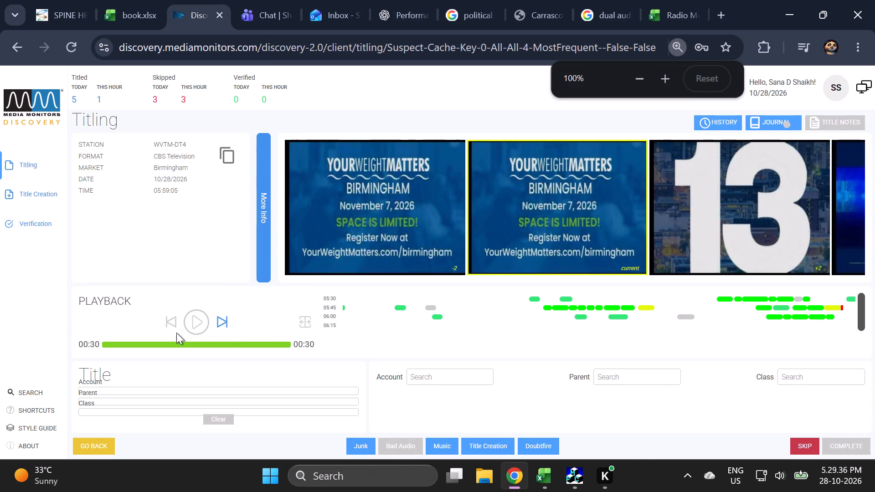
pyautogui.click(173, 326)
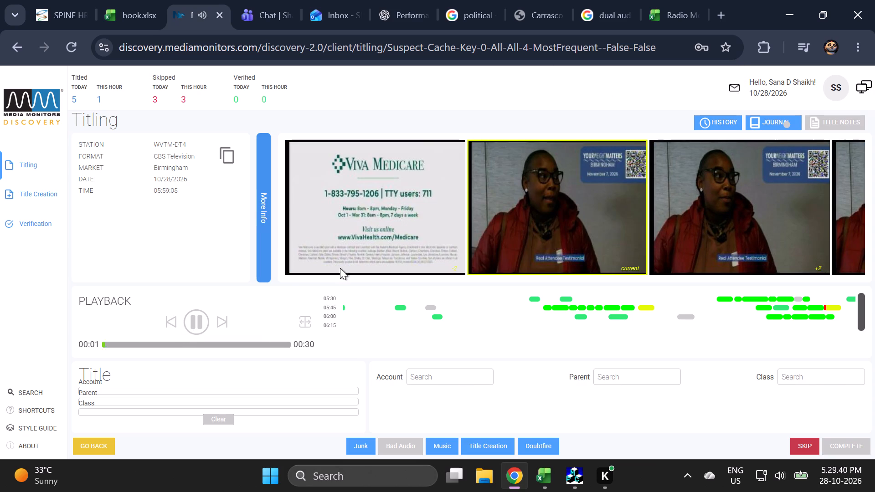
# Switch to the Google results page and replace the search query with "your weight matters".
pyautogui.click(613, 0)
pyautogui.click(485, 64)
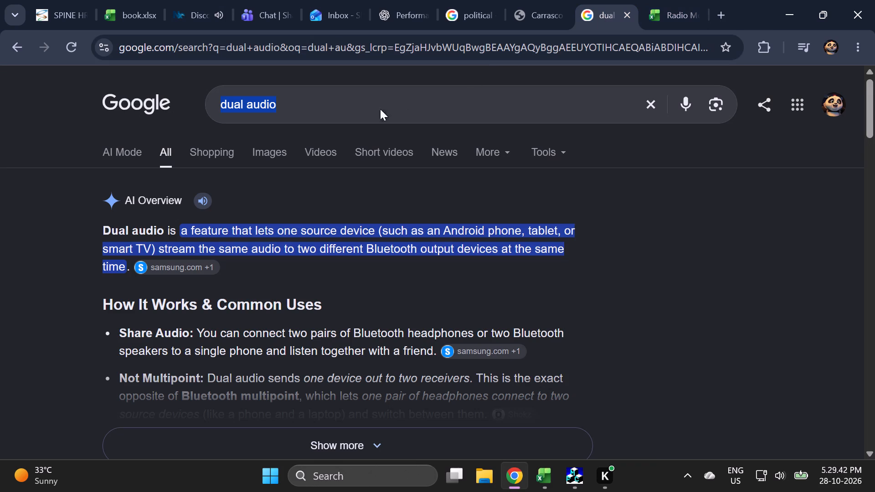
pyautogui.click(364, 108)
pyautogui.moveTo(347, 101); pyautogui.dragTo(130, 132)
pyautogui.write('your')
pyautogui.press('space')
pyautogui.write('weight matte')
pyautogui.press('space')
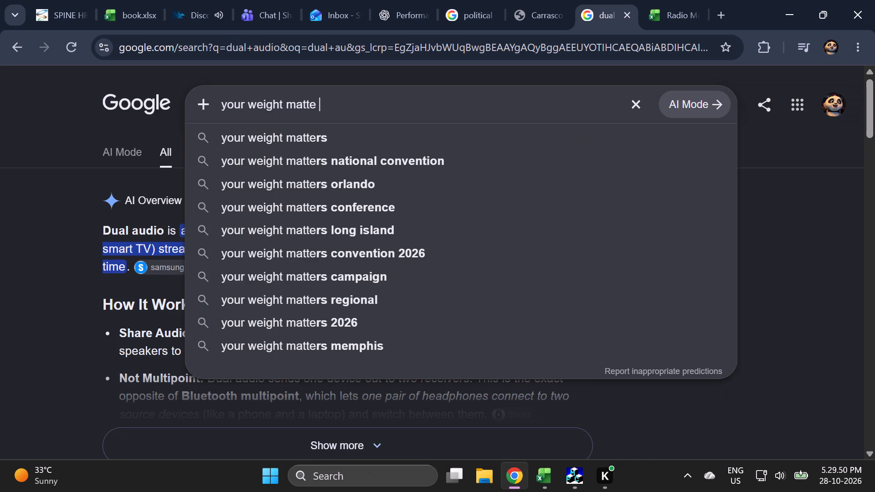
pyautogui.press('BackSpace')
pyautogui.press('BackSpace')
pyautogui.write('ers')
pyautogui.press('space')
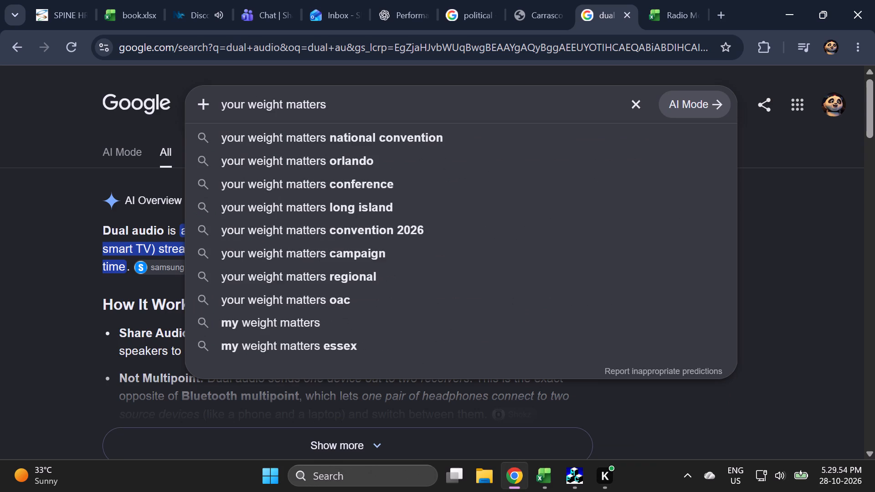
# Add Birmingham to the Google query, copying the market name from the WVTM-DT4 segment's details in Discovery.
pyautogui.press('b')
pyautogui.press('r')
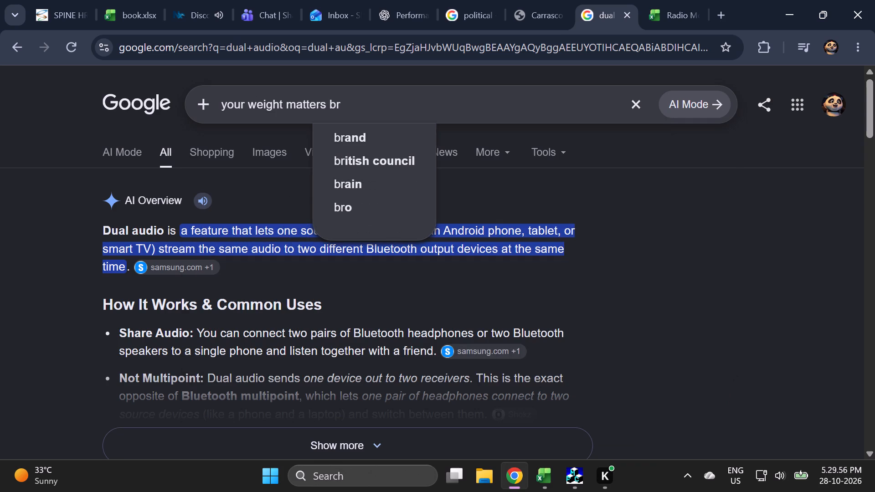
pyautogui.write('ing')
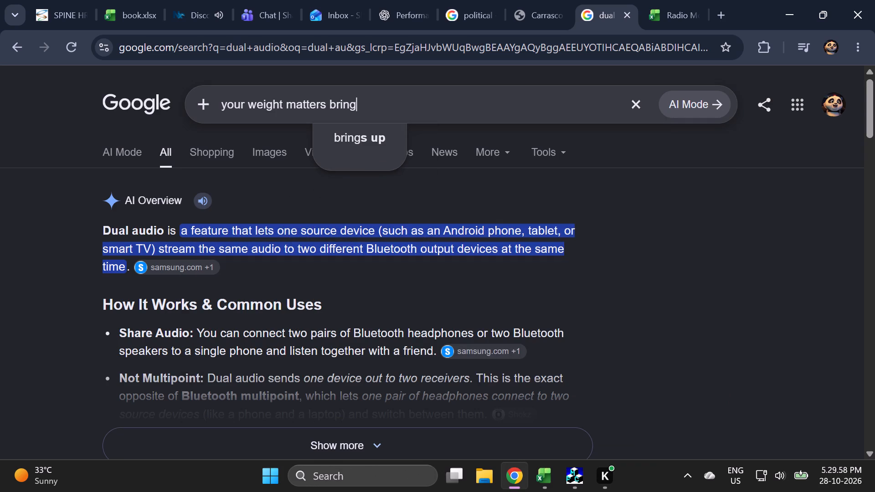
pyautogui.press('BackSpace')
pyautogui.press('BackSpace')
pyautogui.press('BackSpace')
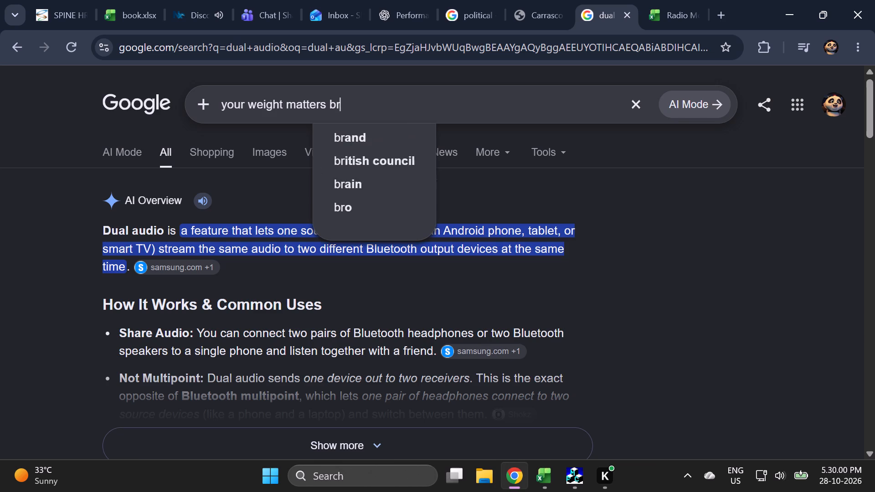
pyautogui.press('BackSpace')
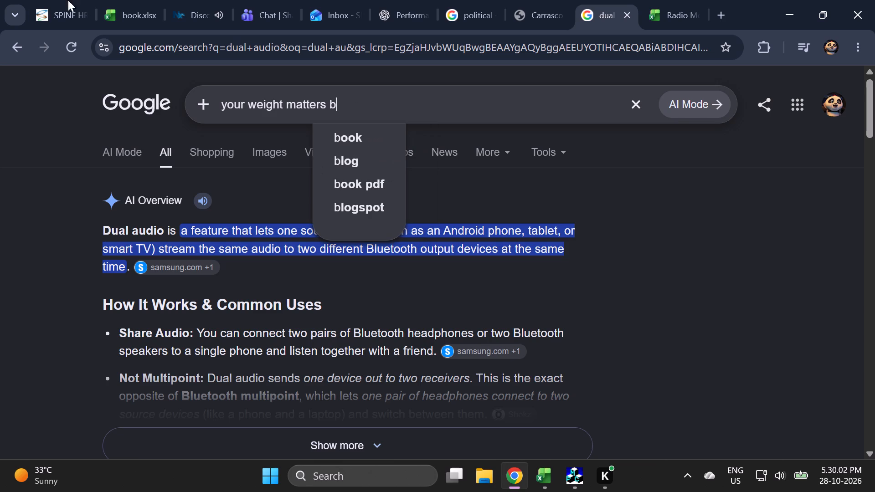
pyautogui.click(207, 0)
pyautogui.moveTo(202, 172); pyautogui.dragTo(139, 168)
pyautogui.hotkey('ctrl', 'c')
pyautogui.click(610, 0)
pyautogui.moveTo(344, 102); pyautogui.dragTo(331, 102)
pyautogui.hotkey('ctrl', 'v')
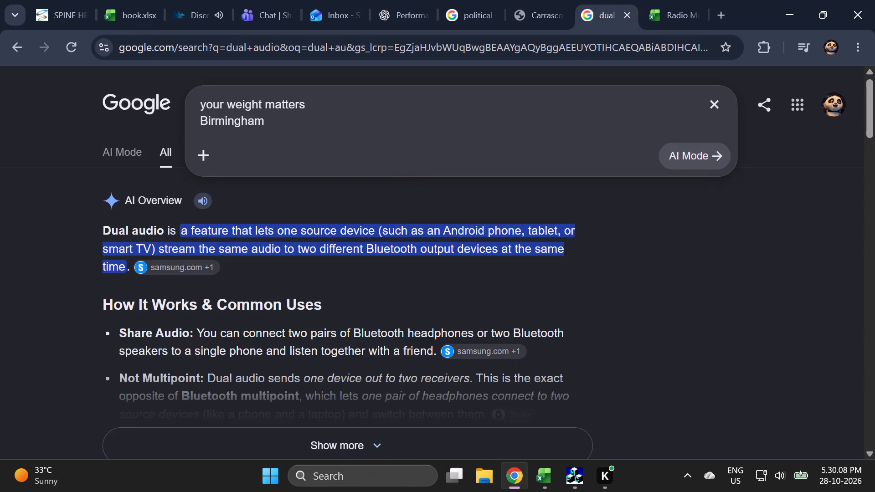
# Search Google for "your weight matters Birmingham" on one line and open the Your Weight Matters Birmingham, AL result in a new tab.
pyautogui.click(197, 123)
pyautogui.click(197, 118)
pyautogui.click(200, 118)
pyautogui.press('BackSpace')
pyautogui.press('Return')
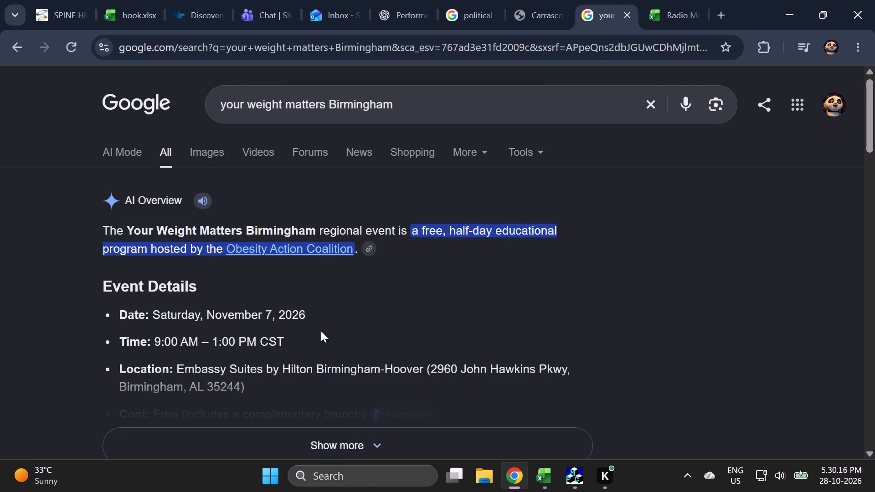
pyautogui.scroll(-4, 321, 331)
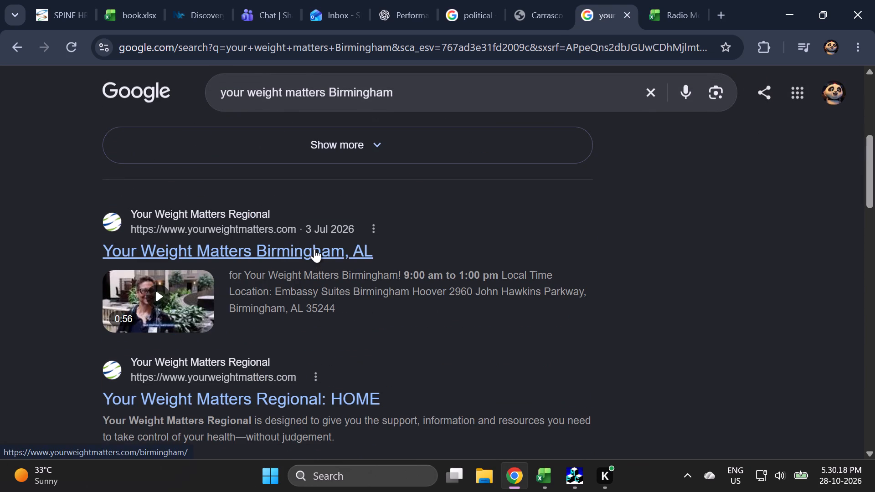
pyautogui.rightClick(314, 249)
pyautogui.click(346, 265)
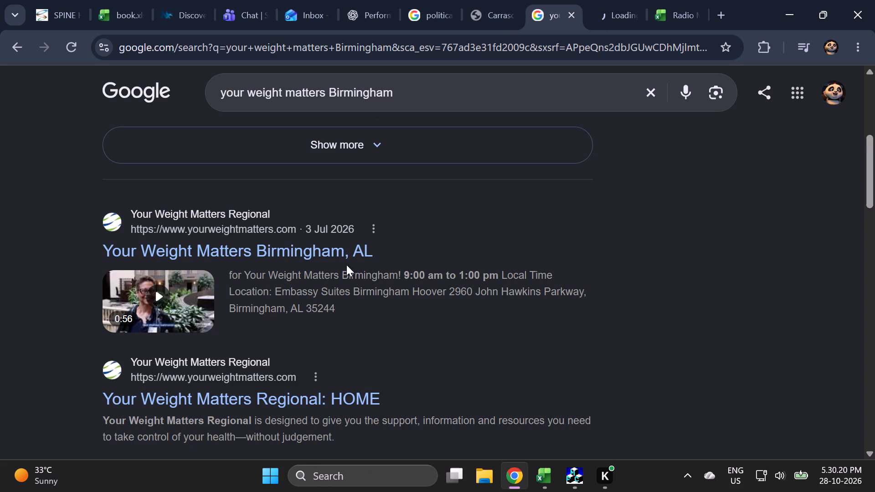
# Switch to the Radio Monitoring workbook and select cell A135, below the last table on the Oct 28 New List sheet.
pyautogui.click(606, 2)
pyautogui.click(705, 0)
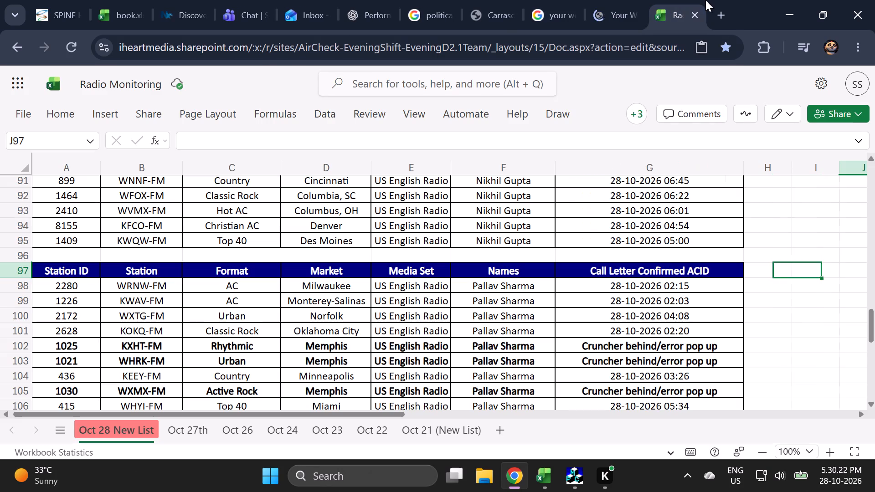
pyautogui.scroll(-5, 794, 292)
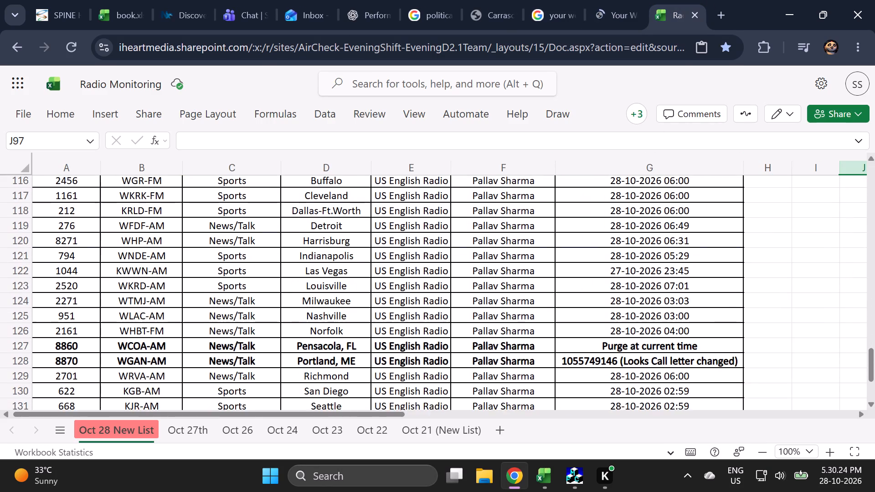
pyautogui.scroll(-3, 775, 319)
pyautogui.scroll(9, 761, 312)
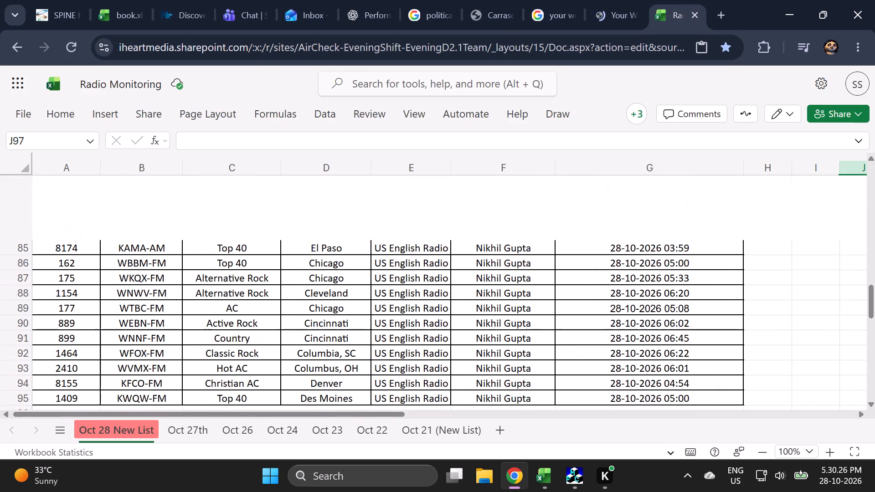
pyautogui.scroll(2, 762, 311)
pyautogui.scroll(-12, 762, 311)
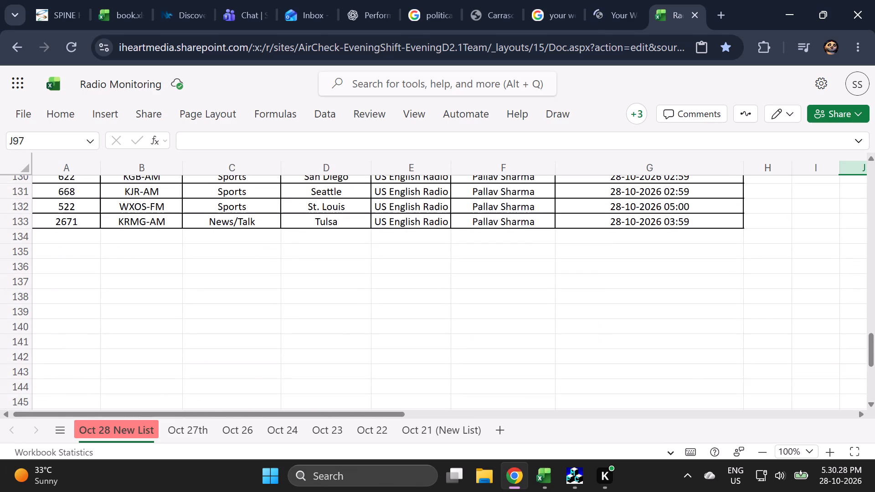
pyautogui.click(78, 254)
pyautogui.click(641, 120)
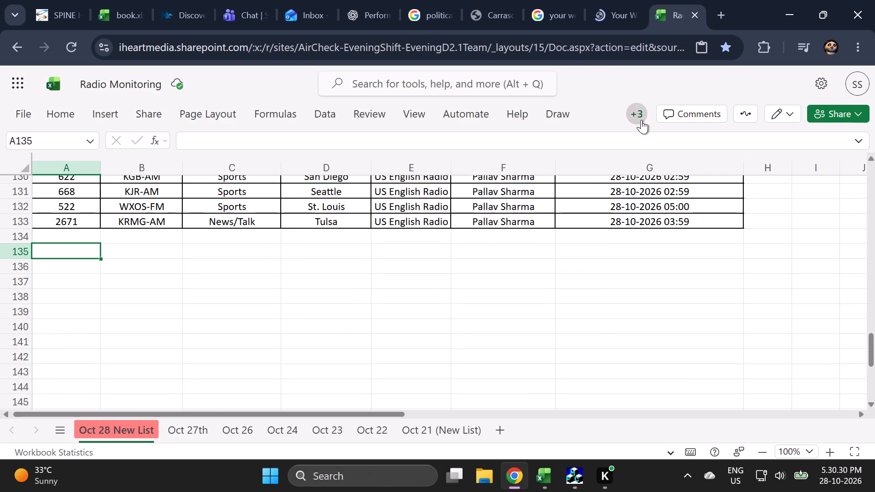
pyautogui.click(641, 120)
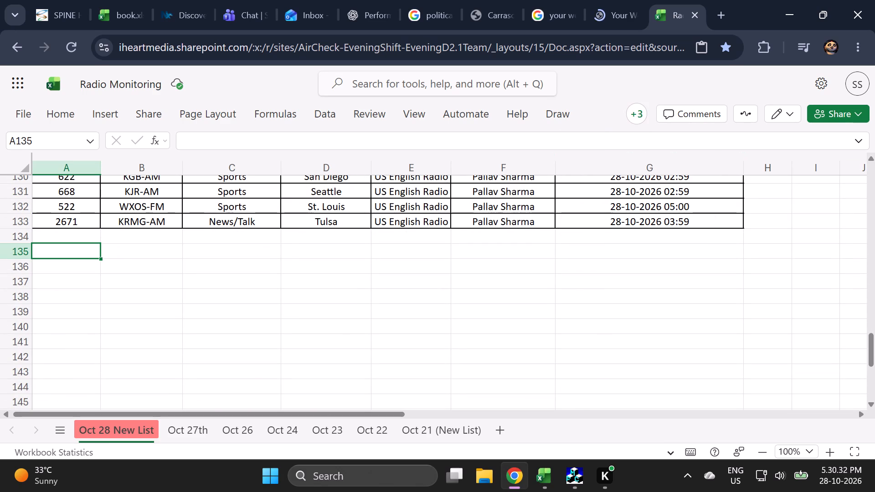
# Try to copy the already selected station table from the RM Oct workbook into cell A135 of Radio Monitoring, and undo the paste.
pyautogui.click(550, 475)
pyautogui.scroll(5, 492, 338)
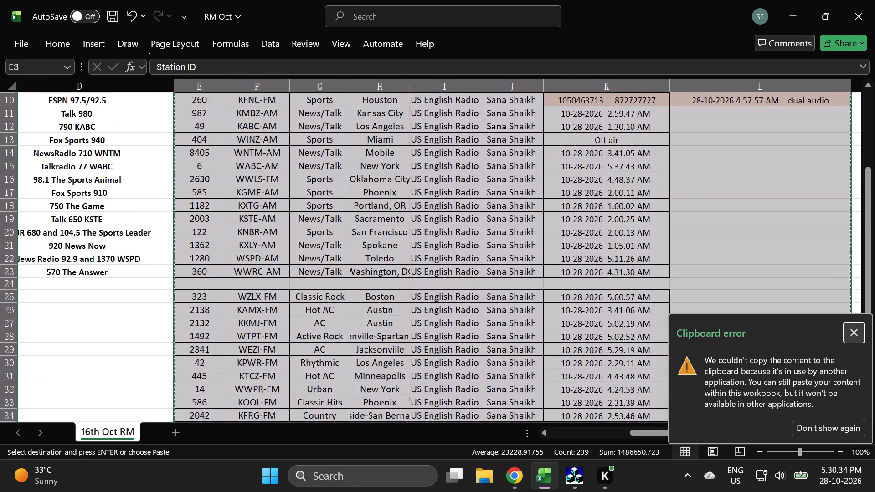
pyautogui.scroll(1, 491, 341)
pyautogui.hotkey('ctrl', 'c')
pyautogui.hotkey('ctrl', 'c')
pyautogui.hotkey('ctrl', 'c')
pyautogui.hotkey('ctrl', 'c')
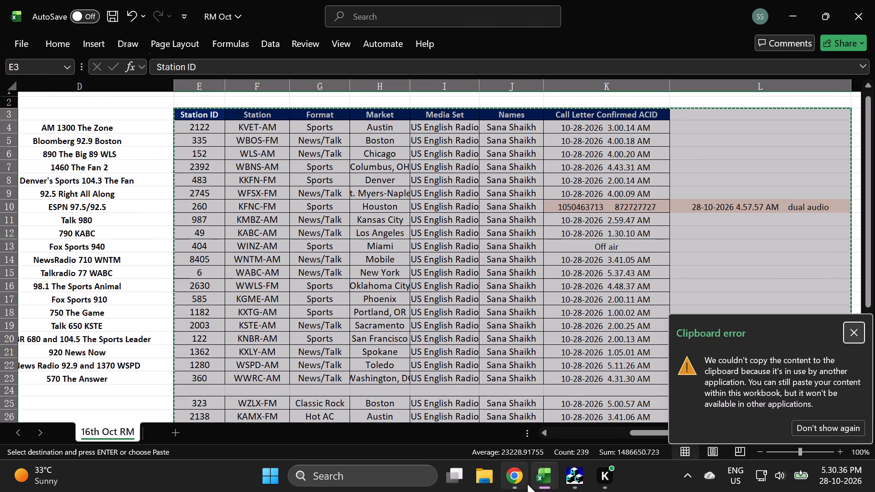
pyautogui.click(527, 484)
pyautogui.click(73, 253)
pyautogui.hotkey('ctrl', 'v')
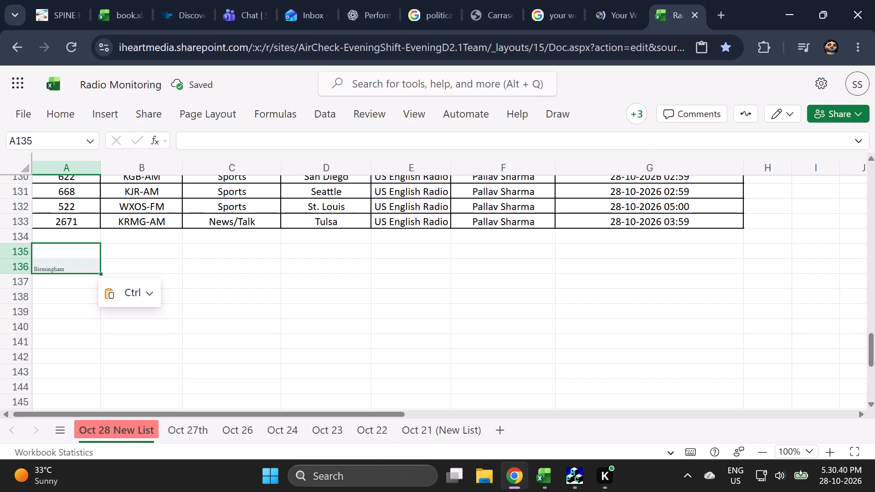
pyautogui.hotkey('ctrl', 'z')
# Reselect and copy the station table E3:L37 in the RM Oct workbook and paste it at A135 of the Oct 28 New List sheet.
pyautogui.click(543, 476)
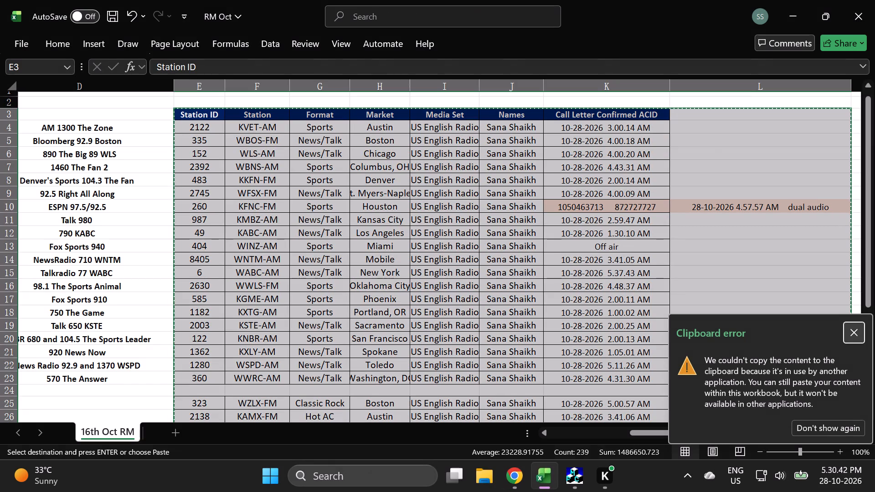
pyautogui.moveTo(203, 115); pyautogui.dragTo(693, 466)
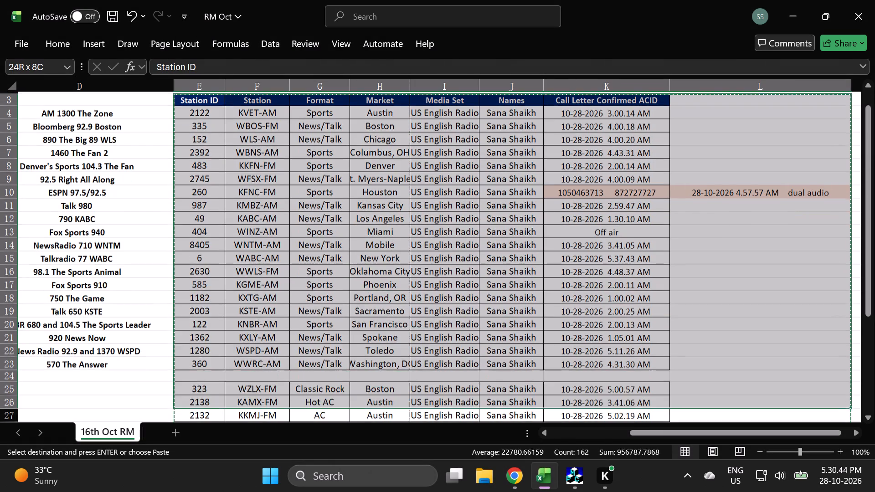
pyautogui.moveTo(693, 466); pyautogui.dragTo(725, 359)
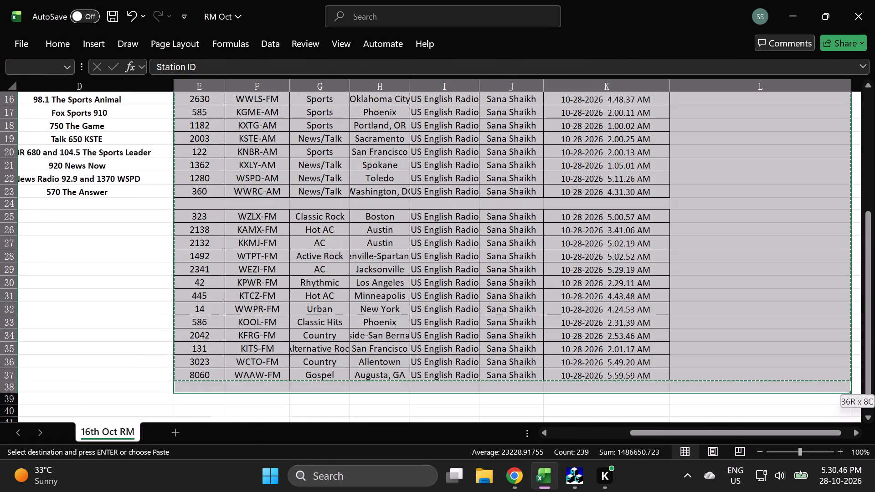
pyautogui.moveTo(725, 359); pyautogui.dragTo(722, 374)
pyautogui.hotkey('ctrl', 'c')
pyautogui.hotkey('ctrl', 'c')
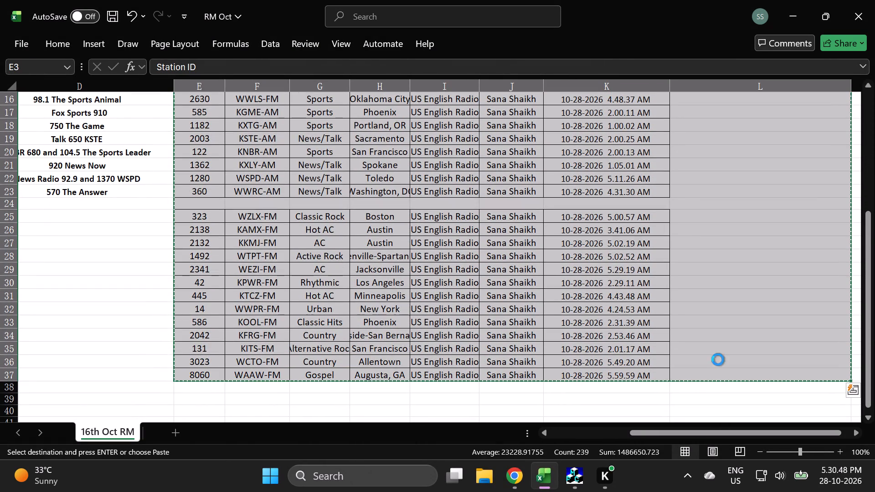
pyautogui.hotkey('ctrl', 'c')
pyautogui.hotkey('ctrl', 'c')
pyautogui.hotkey('ctrl', 'c')
pyautogui.hotkey('ctrl', 'c')
pyautogui.hotkey('ctrl', 'c')
pyautogui.hotkey('ctrl', 'c')
pyautogui.click(520, 476)
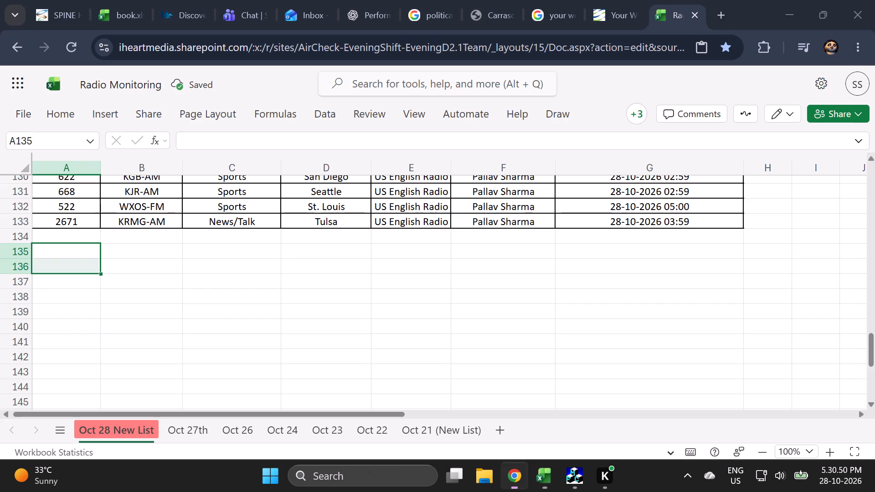
pyautogui.click(85, 249)
pyautogui.hotkey('ctrl', 'v')
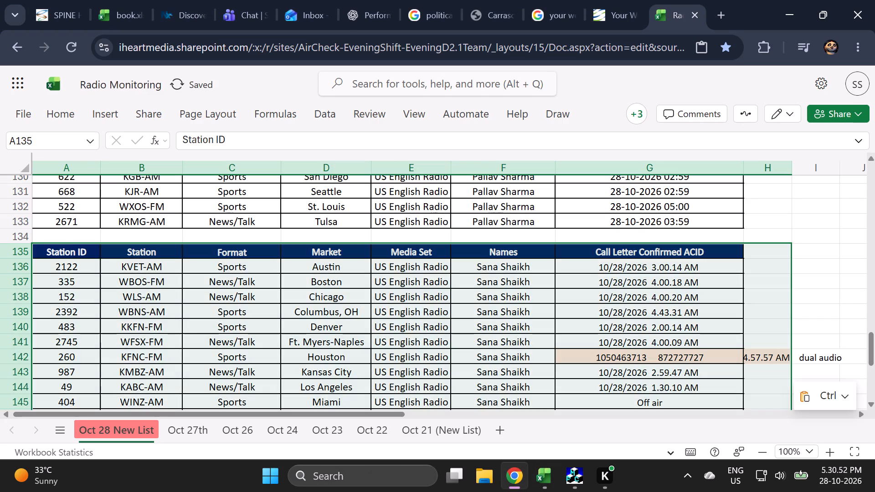
# Widen column H enough to fit the KFNC-FM row's time and dual audio note.
pyautogui.scroll(-1, 757, 301)
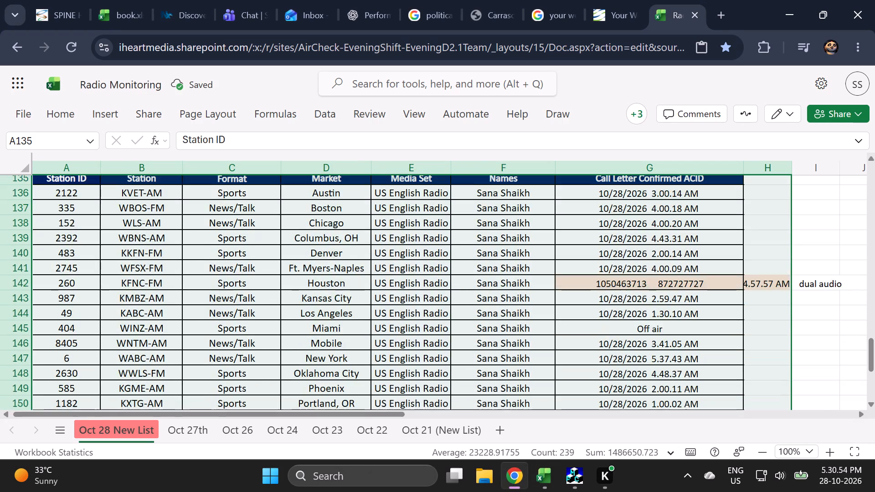
pyautogui.scroll(2, 757, 288)
pyautogui.click(772, 164)
pyautogui.moveTo(795, 175); pyautogui.dragTo(836, 174)
pyautogui.click(765, 168)
pyautogui.moveTo(794, 172); pyautogui.dragTo(874, 168)
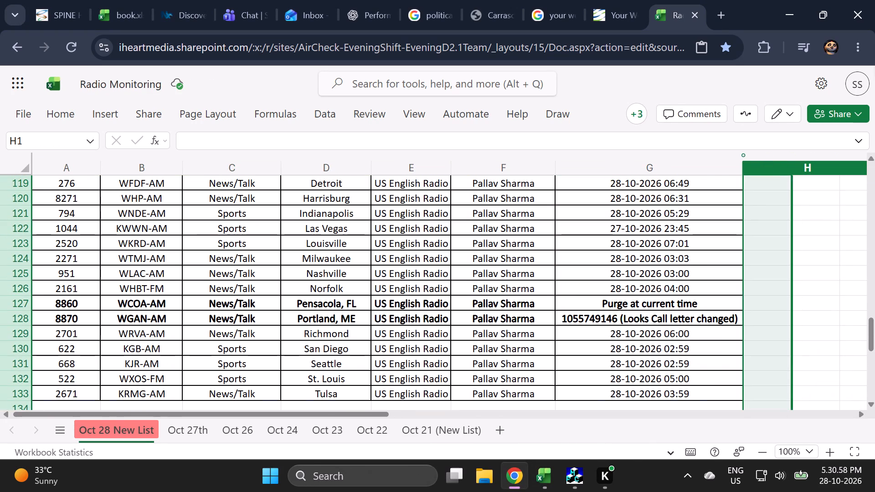
pyautogui.scroll(-4, 768, 345)
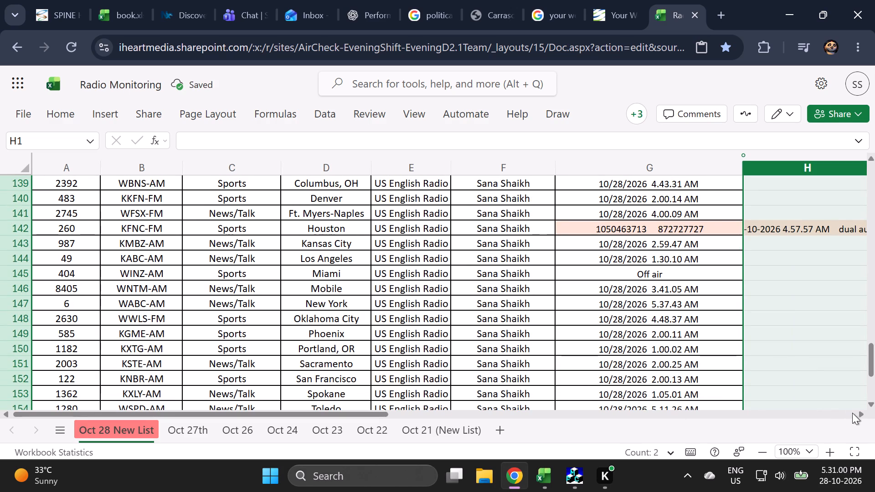
pyautogui.moveTo(858, 413); pyautogui.dragTo(858, 409)
pyautogui.moveTo(660, 167); pyautogui.dragTo(736, 163)
# Fill cells G142:H142 of the KFNC-FM row with Orange, Accent 2, Lighter 40%.
pyautogui.moveTo(447, 414); pyautogui.dragTo(427, 414)
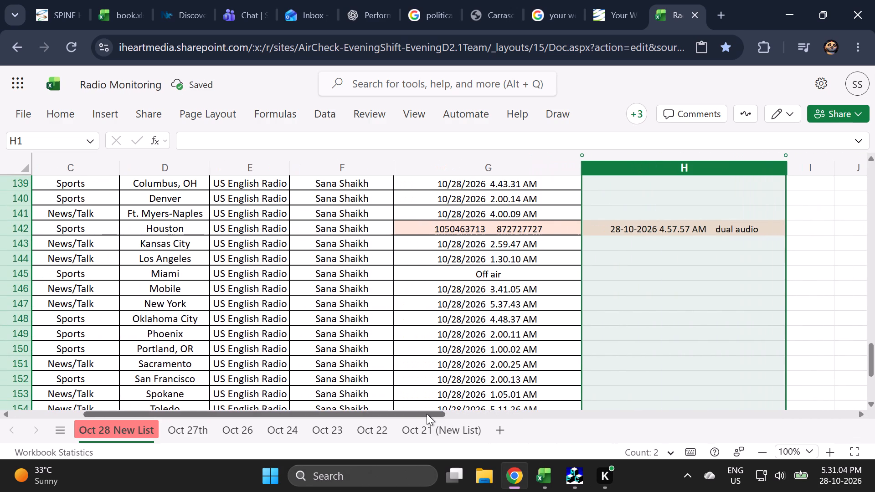
pyautogui.moveTo(427, 414); pyautogui.dragTo(424, 414)
pyautogui.moveTo(477, 228); pyautogui.dragTo(546, 227)
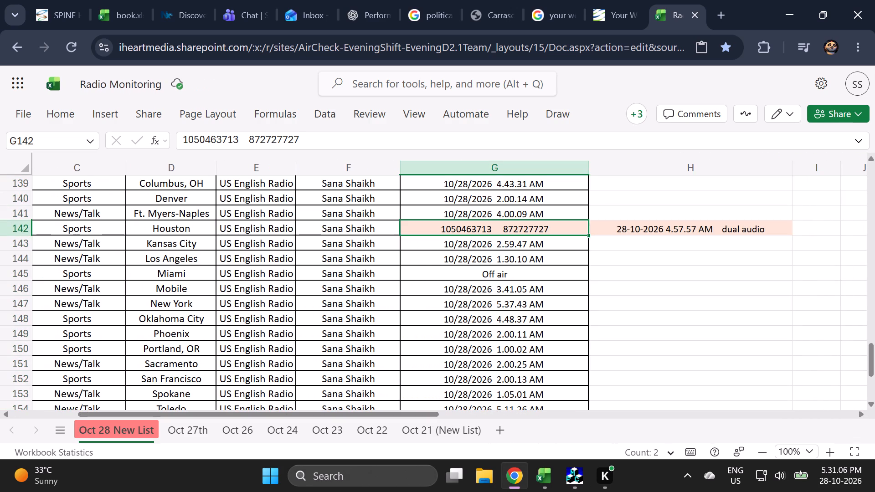
pyautogui.moveTo(546, 227); pyautogui.dragTo(647, 225)
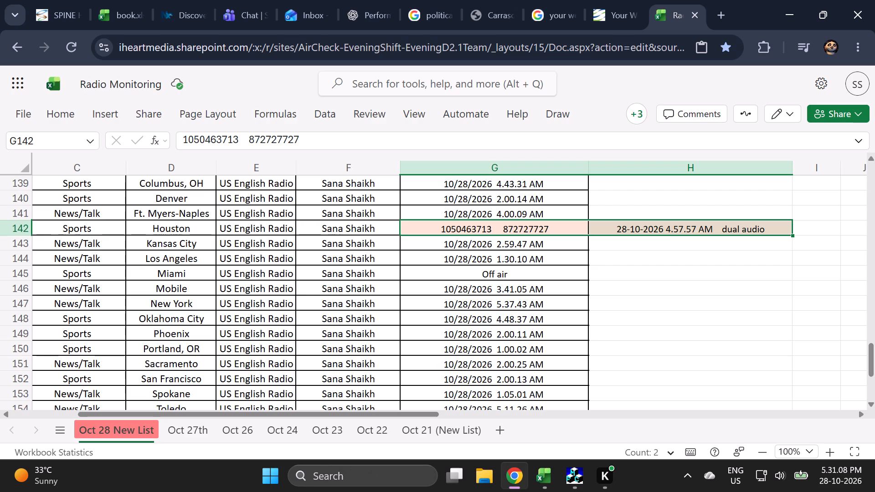
pyautogui.click(64, 115)
pyautogui.click(179, 181)
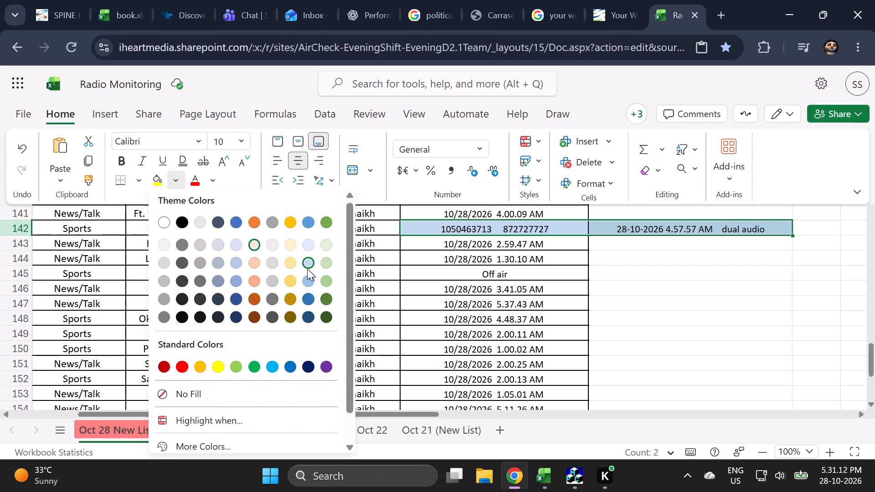
pyautogui.click(257, 278)
pyautogui.click(800, 224)
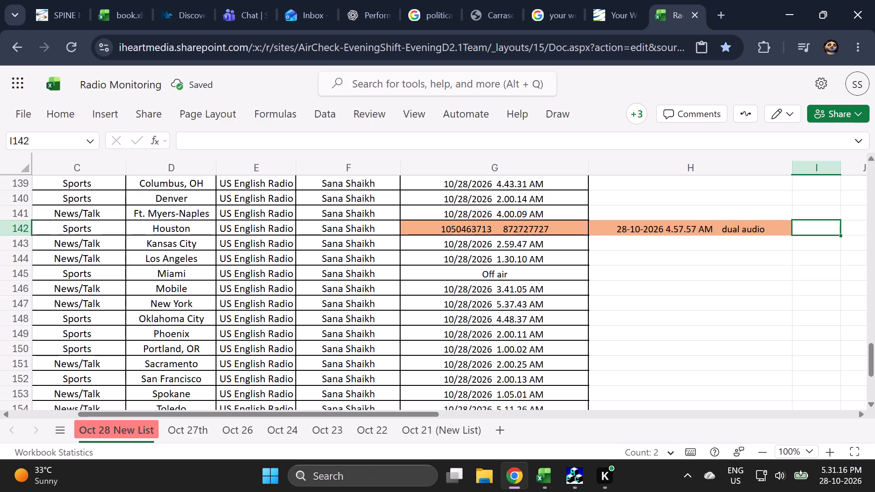
# Review the pasted station rows on the Oct 28 New List sheet, from the header through the WAAW-FM row, and the tables above them.
pyautogui.moveTo(398, 416); pyautogui.dragTo(431, 413)
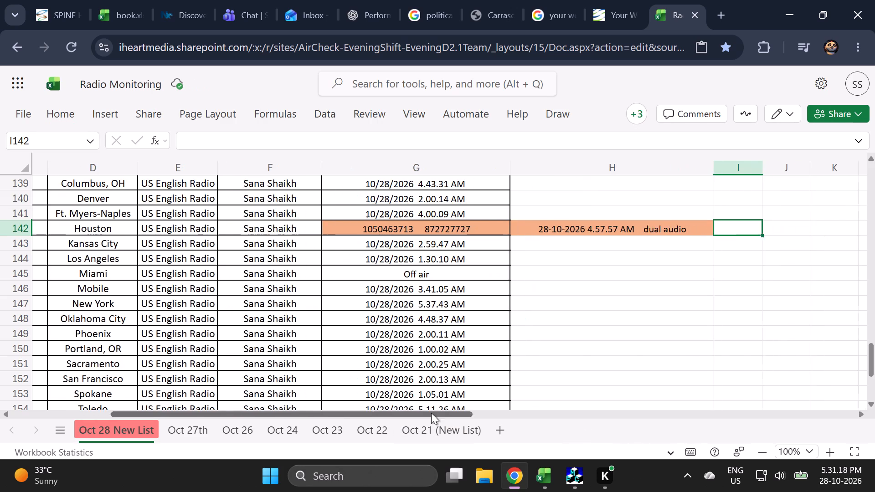
pyautogui.moveTo(431, 413); pyautogui.dragTo(202, 398)
pyautogui.scroll(1, 640, 322)
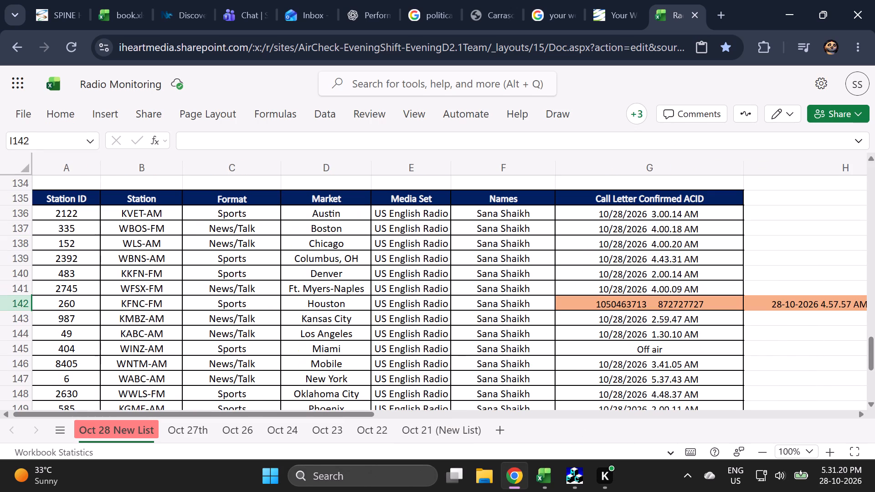
pyautogui.scroll(9, 663, 320)
pyautogui.scroll(-14, 664, 320)
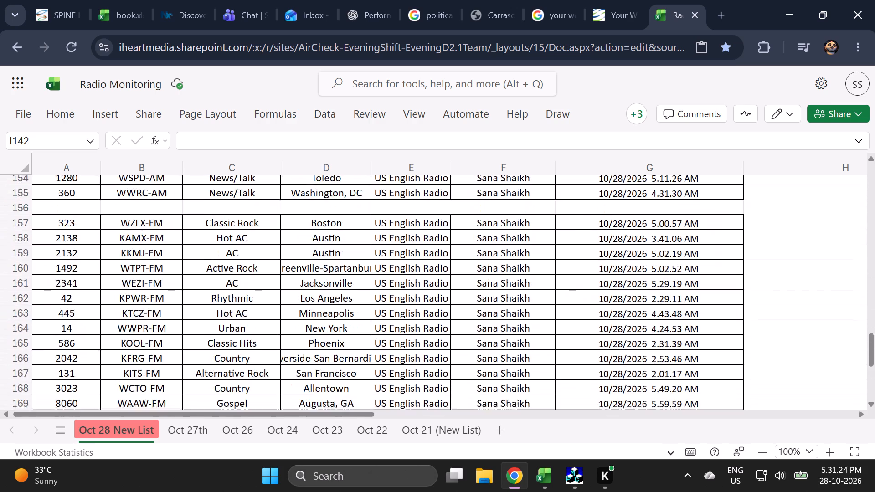
pyautogui.scroll(-1, 664, 320)
pyautogui.scroll(2, 664, 320)
pyautogui.scroll(-1, 813, 323)
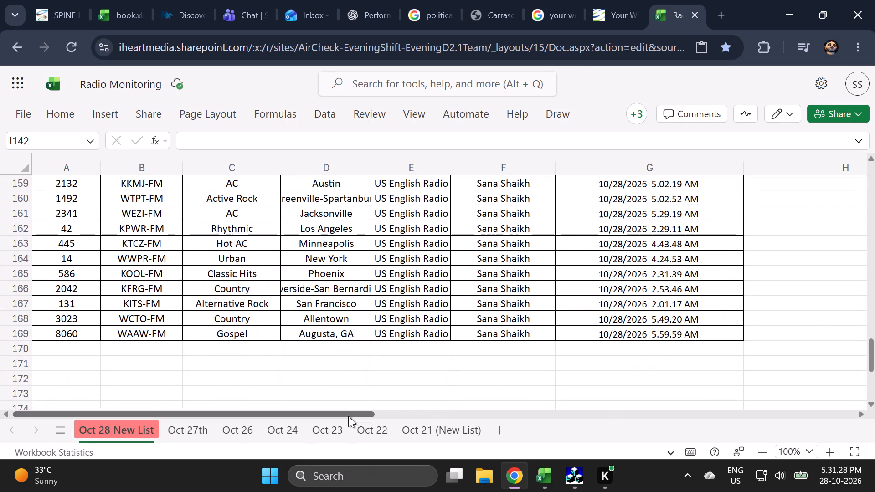
pyautogui.click(185, 432)
pyautogui.click(133, 432)
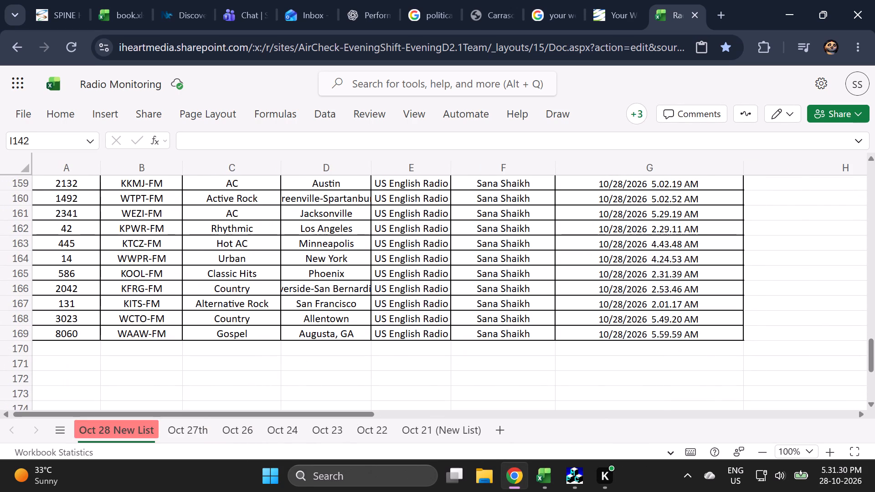
pyautogui.scroll(1, 681, 369)
pyautogui.scroll(-1, 681, 369)
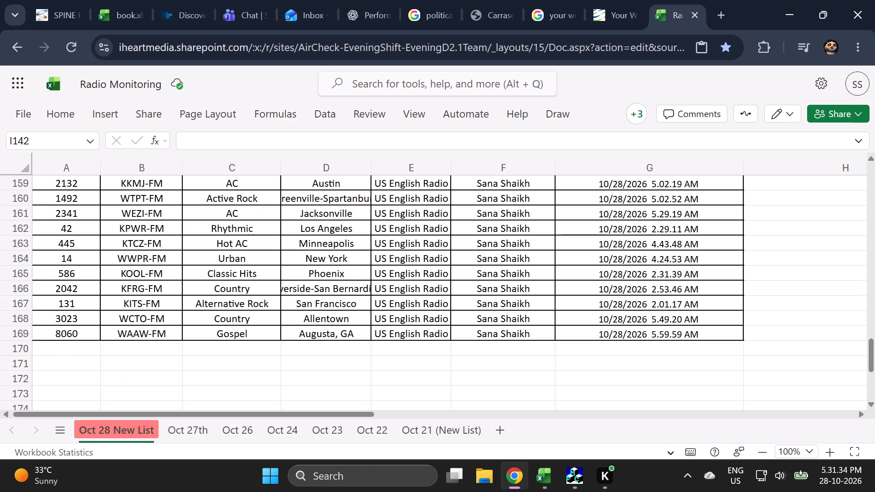
pyautogui.scroll(5, 674, 360)
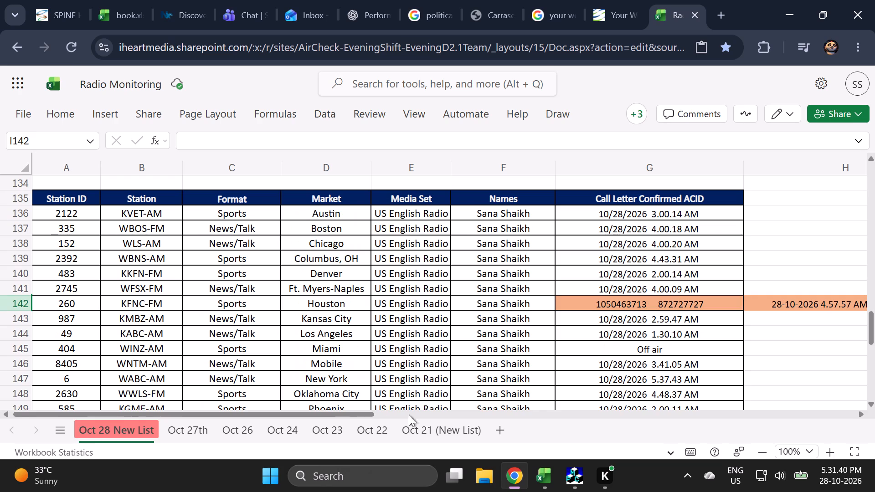
pyautogui.moveTo(362, 415); pyautogui.dragTo(302, 405)
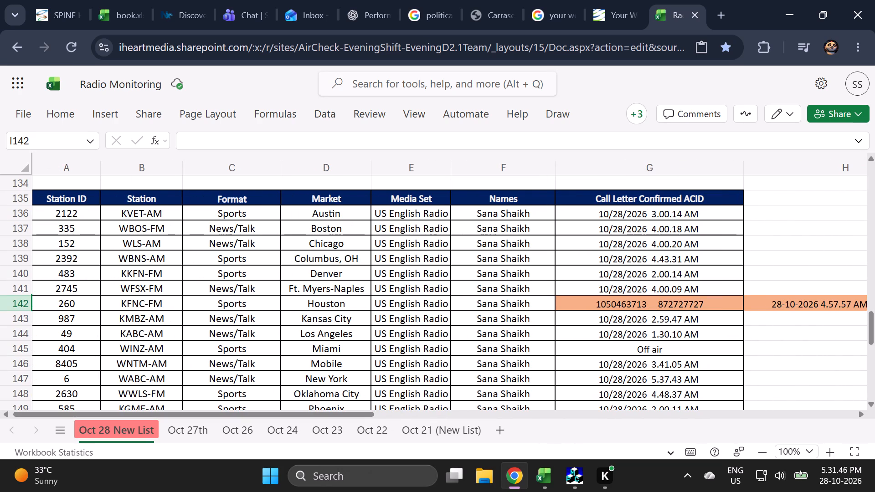
# Review the pasted station rows on the Oct 28 New List sheet, from the header at row 135 through the WAAW-FM row.
pyautogui.scroll(-3, 702, 335)
pyautogui.scroll(1, 700, 333)
pyautogui.scroll(-1, 700, 333)
pyautogui.scroll(3, 700, 333)
pyautogui.scroll(-1, 698, 331)
pyautogui.scroll(2, 698, 331)
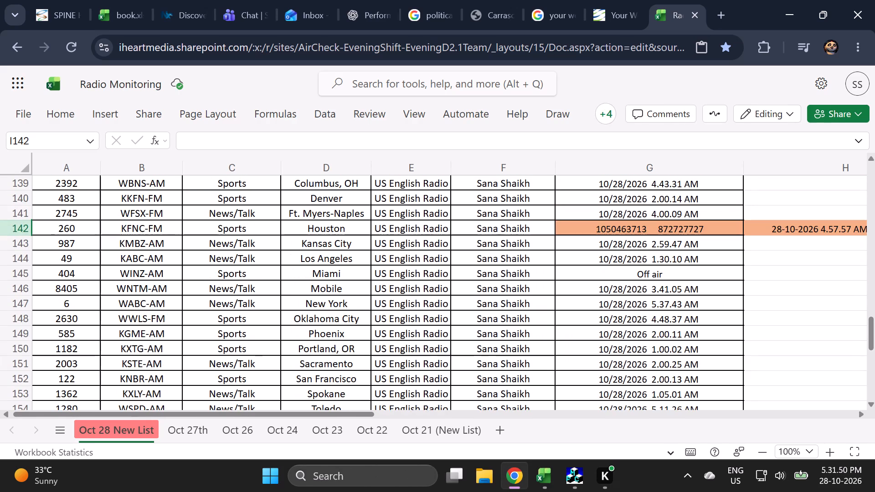
pyautogui.scroll(-6, 698, 331)
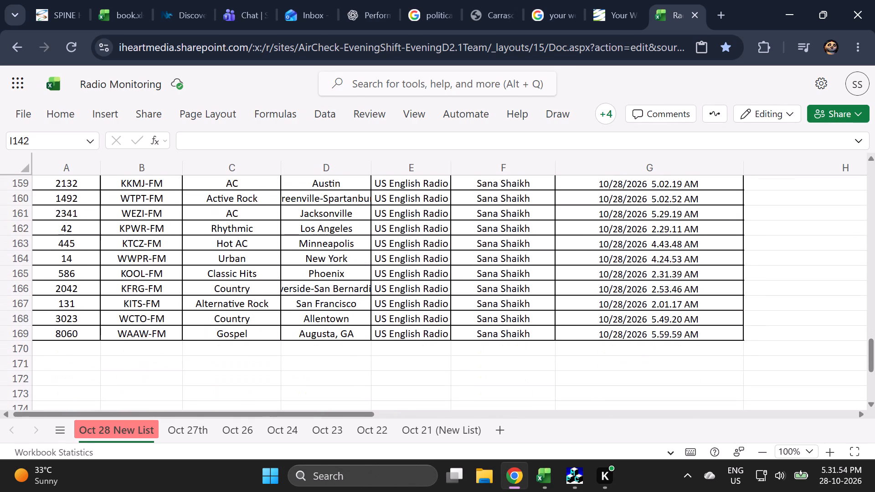
pyautogui.scroll(1, 696, 327)
pyautogui.scroll(-1, 780, 314)
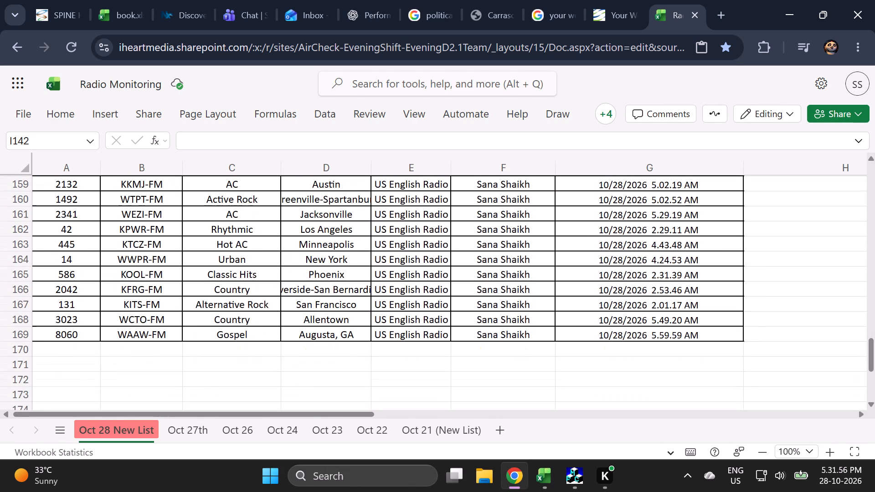
pyautogui.scroll(2, 780, 314)
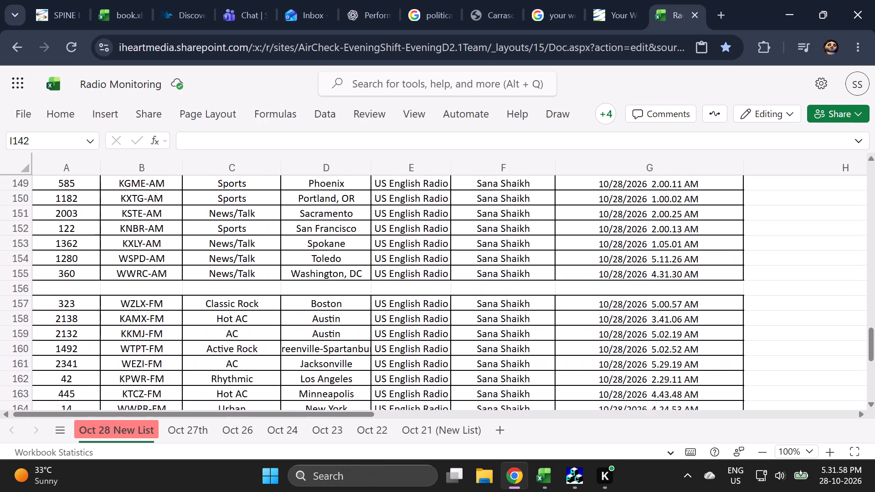
pyautogui.scroll(3, 780, 314)
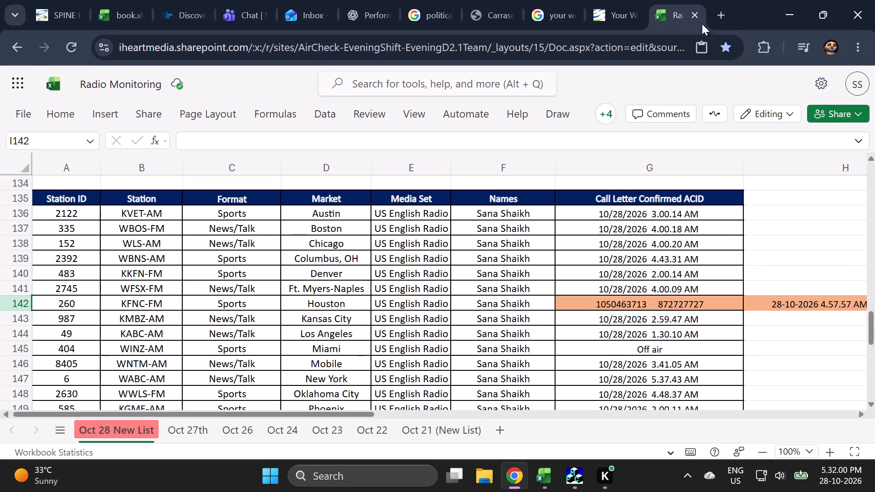
# Close the Radio Monitoring workbook along with the newly opened blank browser tab.
pyautogui.click(721, 15)
pyautogui.click(630, 10)
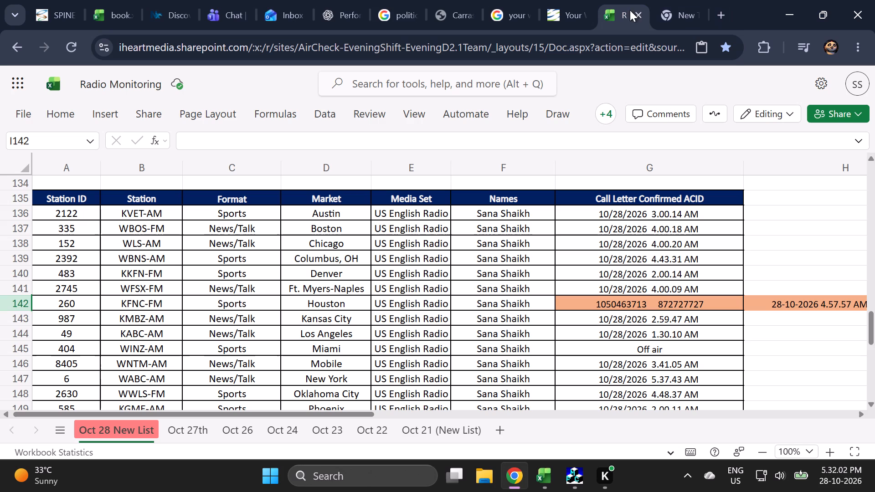
pyautogui.click(643, 18)
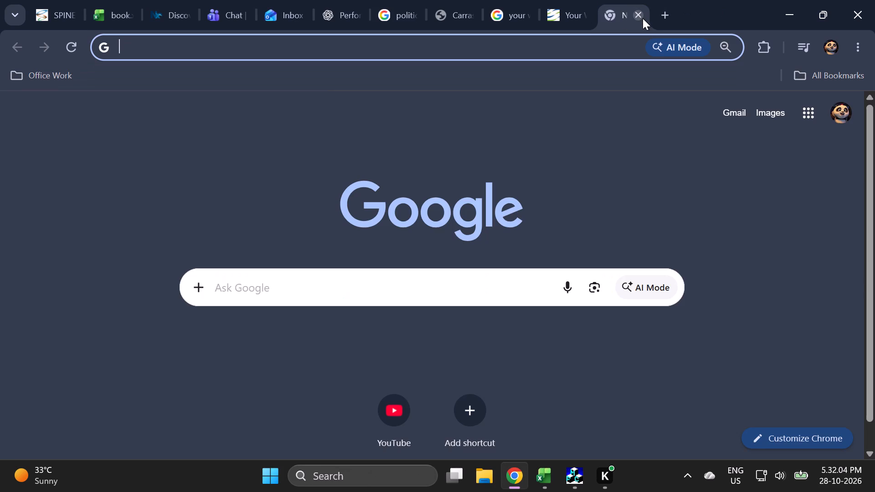
pyautogui.click(643, 18)
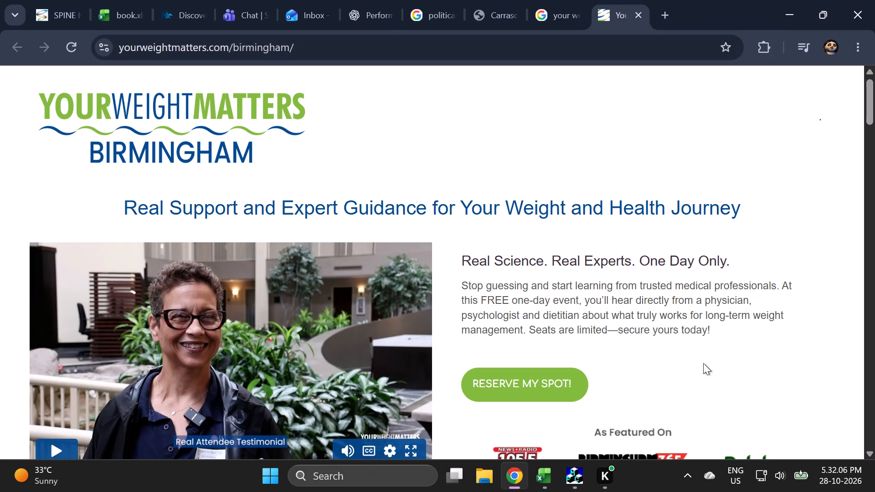
# Switch to Excel and close the RM Oct workbook.
pyautogui.click(546, 477)
pyautogui.click(849, 14)
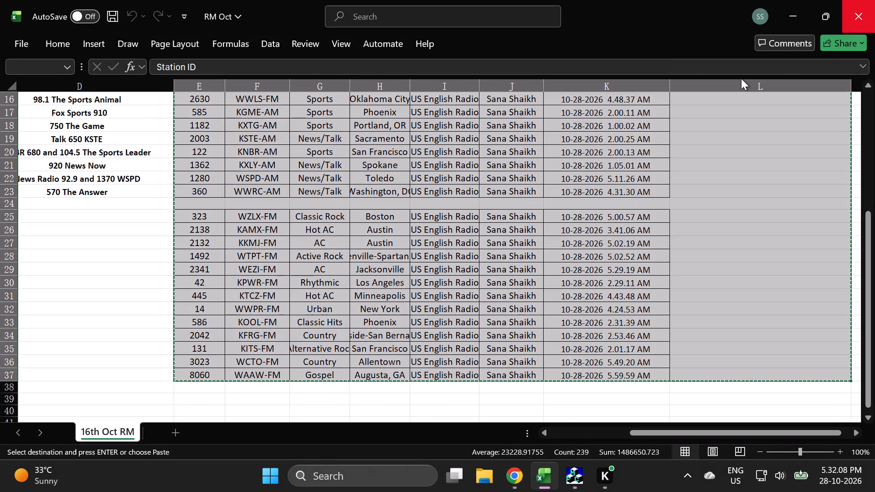
pyautogui.click(445, 425)
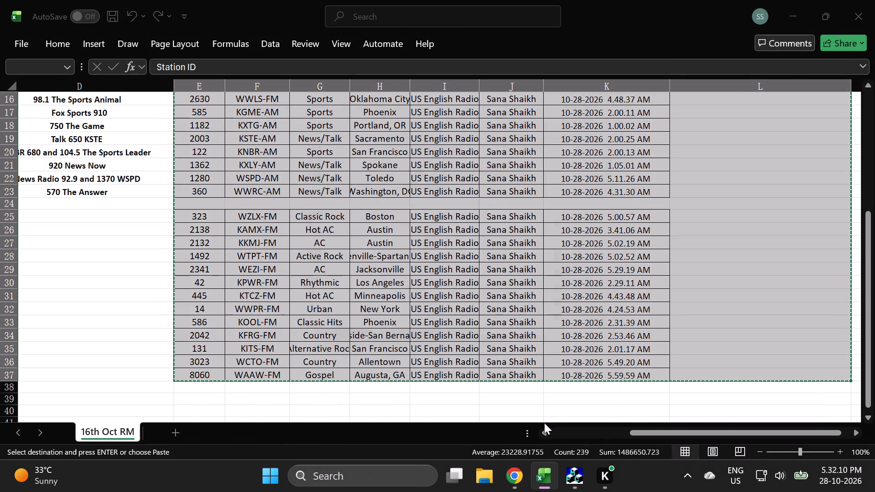
pyautogui.click(433, 297)
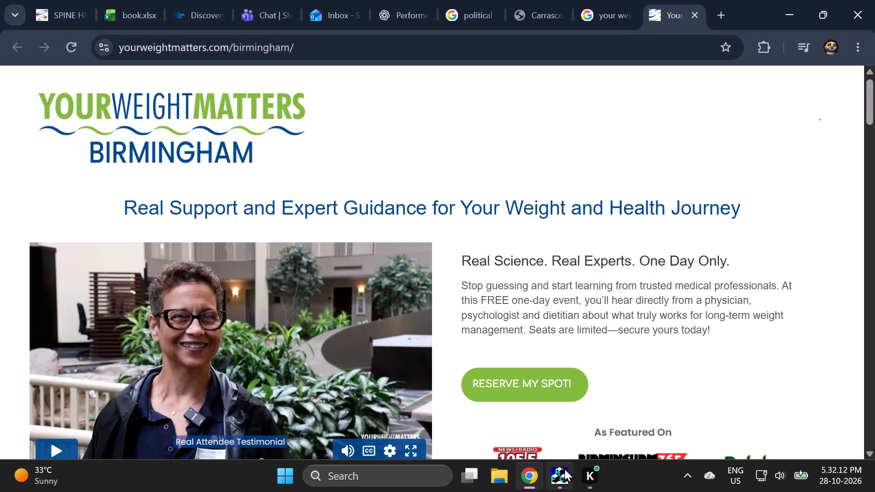
# Switch to Airplay Editor and exit it.
pyautogui.click(563, 477)
pyautogui.click(184, 120)
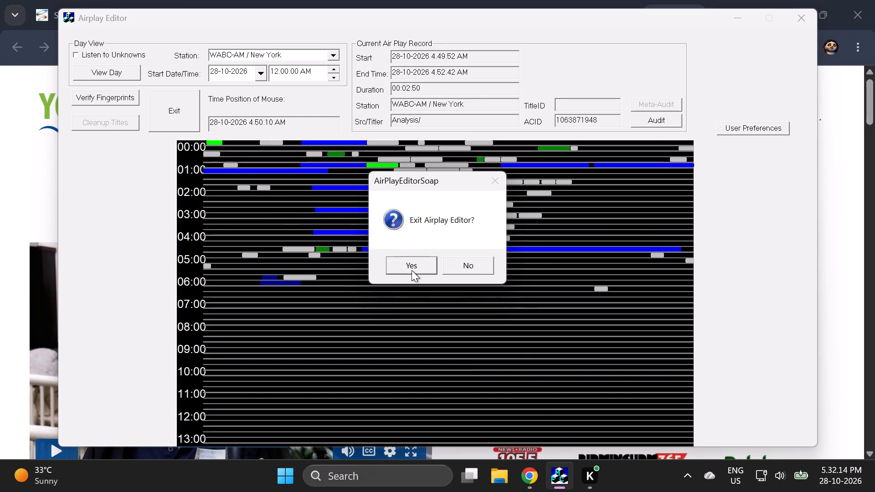
pyautogui.click(412, 270)
# Copy the host name Obesity Action Coalition from the footer of the Your Weight Matters Birmingham page.
pyautogui.moveTo(870, 97); pyautogui.dragTo(859, 462)
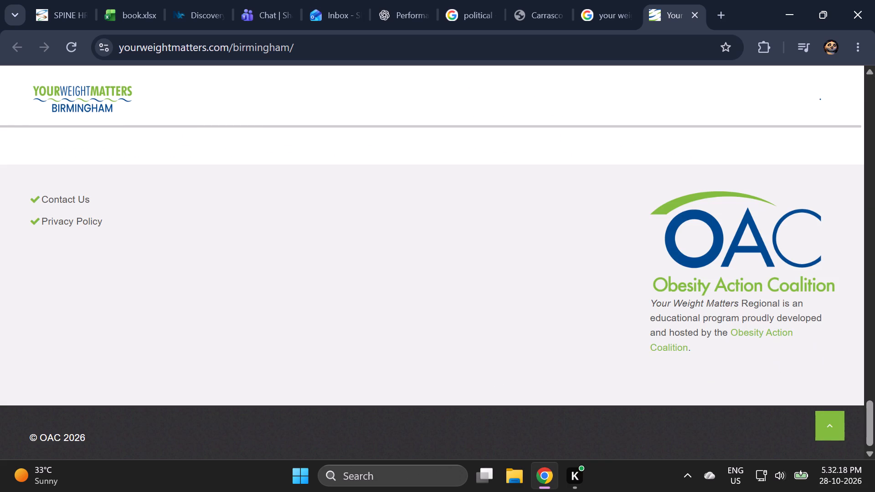
pyautogui.moveTo(646, 287); pyautogui.dragTo(834, 281)
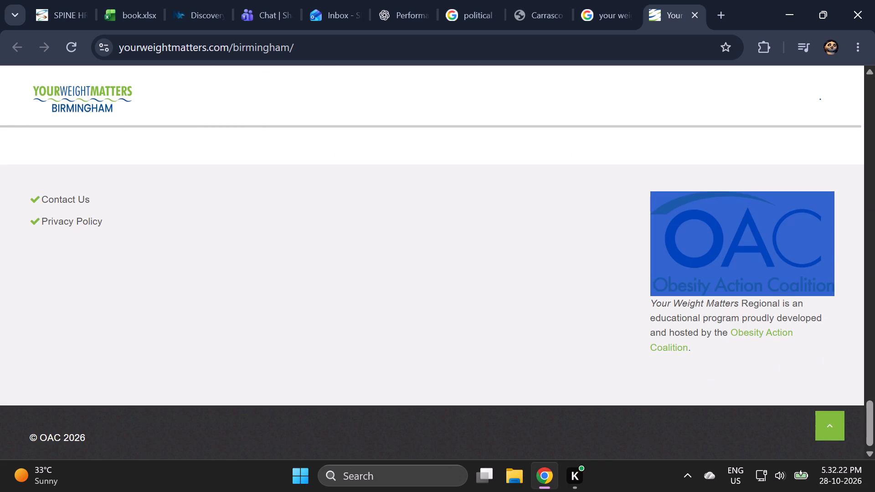
pyautogui.moveTo(729, 334); pyautogui.dragTo(686, 345)
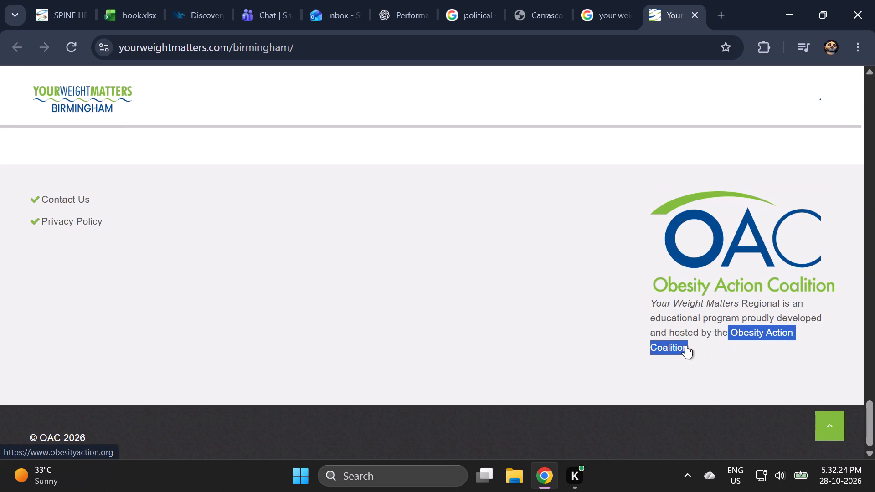
pyautogui.hotkey('ctrl', 'c')
# Resume Discovery, search accounts for Obesity Action Coalition and assign OAC Obesity Action Coalition as the WVTM-DT4 segment's title.
pyautogui.click(190, 0)
pyautogui.click(440, 170)
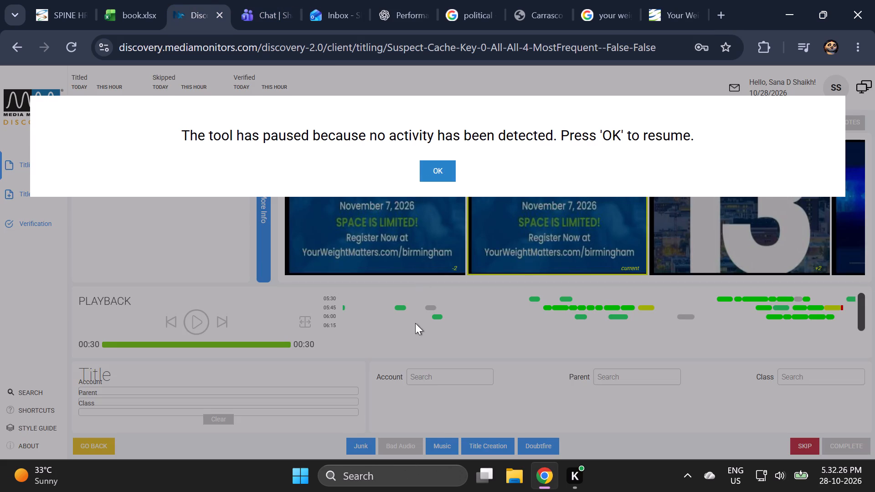
pyautogui.keyDown('ctrl'); pyautogui.scroll(-2, 415, 325); pyautogui.keyUp('ctrl')
pyautogui.keyDown('ctrl'); pyautogui.click(423, 353); pyautogui.keyUp('ctrl')
pyautogui.keyDown('ctrl'); pyautogui.click(427, 344); pyautogui.keyUp('ctrl')
pyautogui.hotkey('ctrl', 'v')
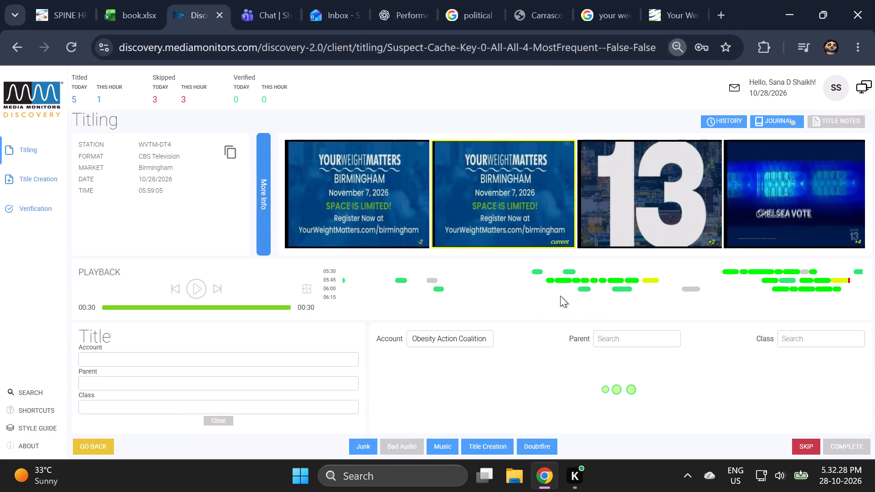
pyautogui.keyDown('ctrl'); pyautogui.scroll(-1, 560, 296); pyautogui.keyUp('ctrl')
pyautogui.click(552, 381)
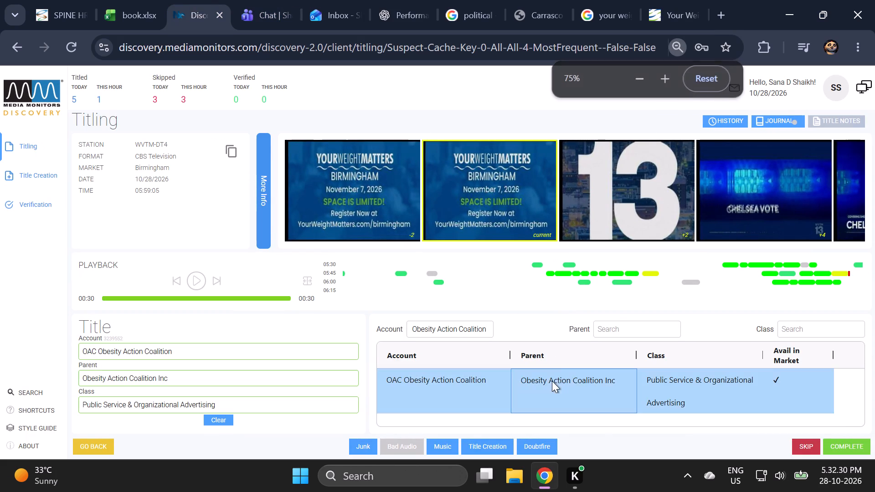
pyautogui.click(774, 119)
pyautogui.click(552, 169)
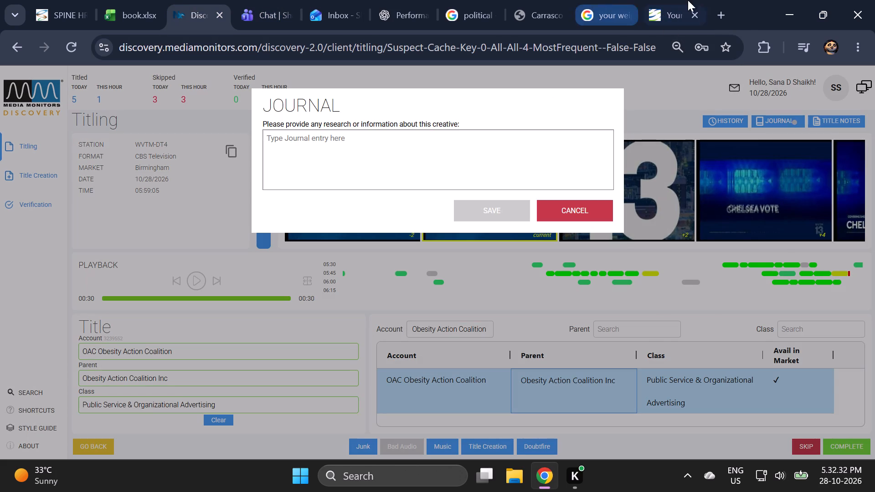
pyautogui.click(688, 0)
pyautogui.click(408, 46)
pyautogui.hotkey('ctrl', 'c')
pyautogui.click(204, 8)
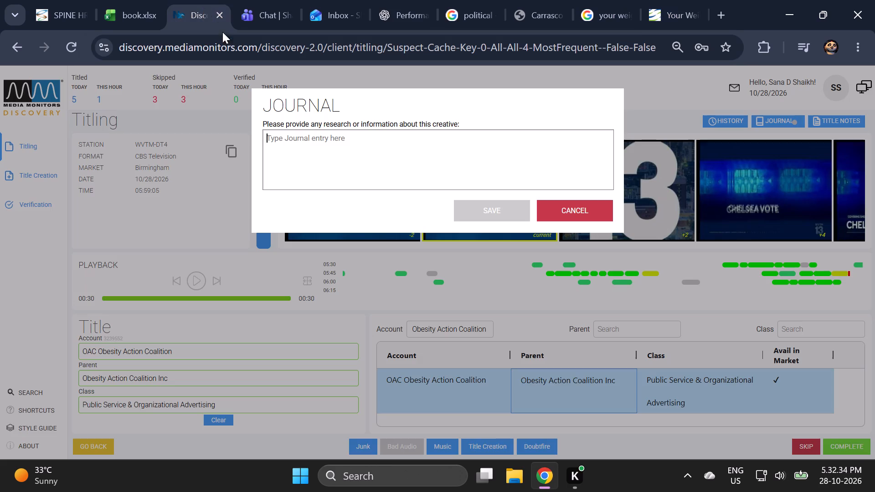
pyautogui.click(388, 151)
pyautogui.hotkey('ctrl', 'v')
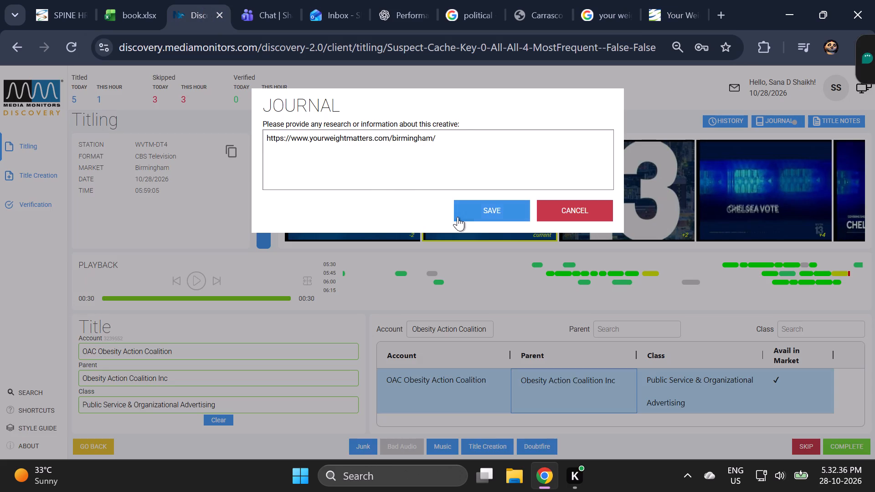
pyautogui.click(466, 217)
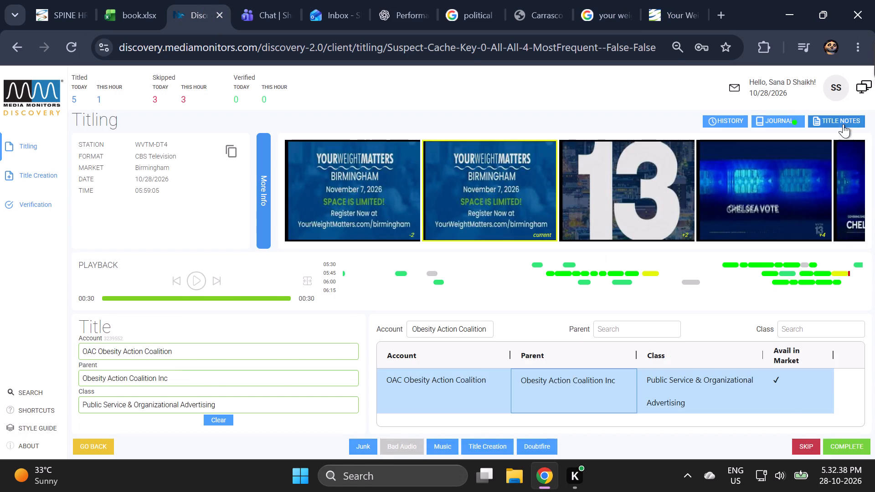
# Check the account's title notes and the segment's journal entries, then replay the WVTM-DT4 segment from its start.
pyautogui.click(843, 124)
pyautogui.click(673, 407)
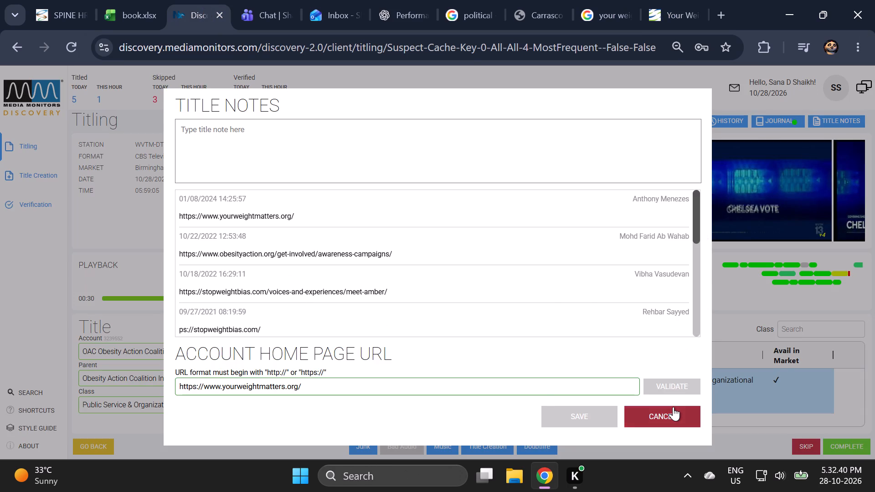
pyautogui.click(767, 123)
pyautogui.click(587, 297)
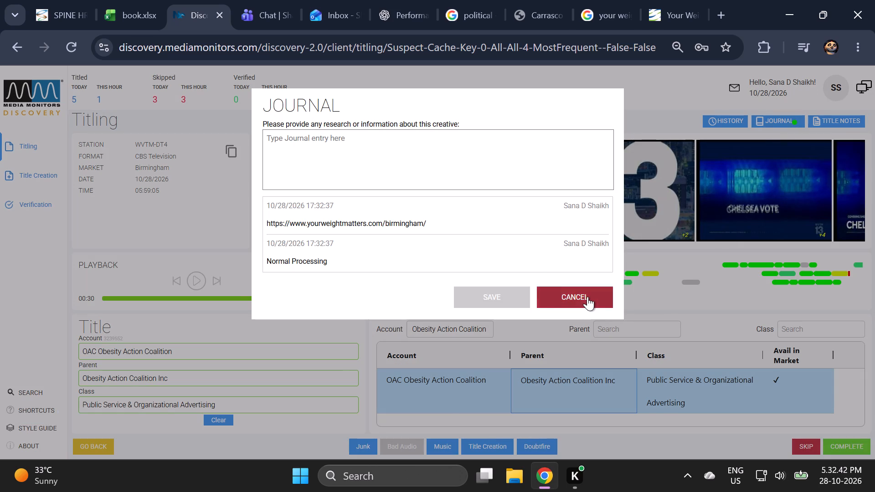
pyautogui.click(176, 279)
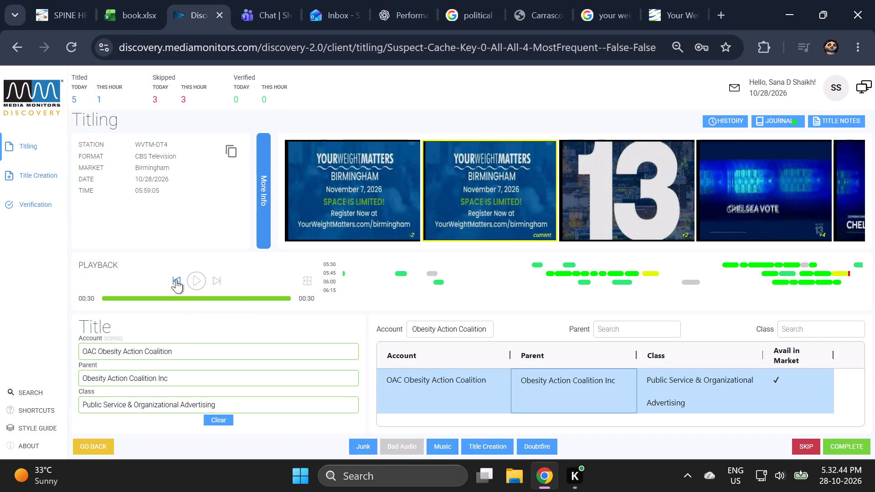
# Copy the account name OAC Obesity Action Coalition from the title details and complete the WVTM-DT4 segment.
pyautogui.click(164, 365)
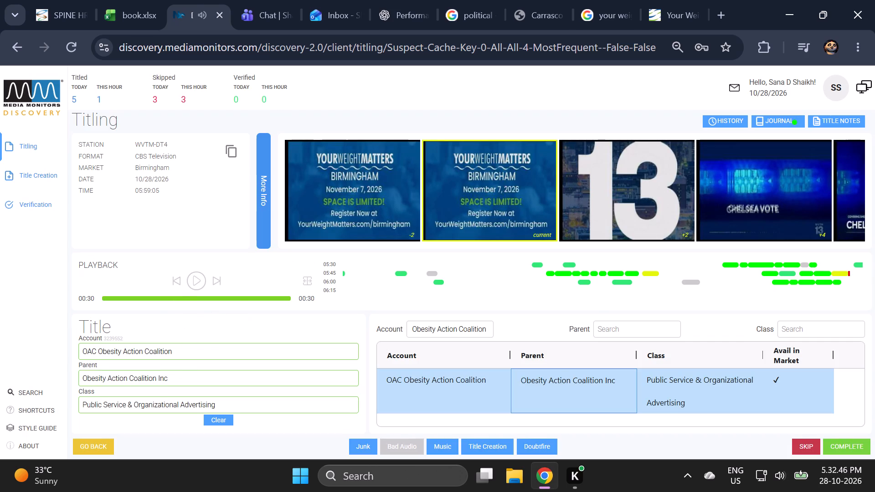
pyautogui.click(167, 358)
pyautogui.hotkey('ctrl', 'c')
pyautogui.hotkey('ctrl', 'c')
pyautogui.hotkey('ctrl', 'c')
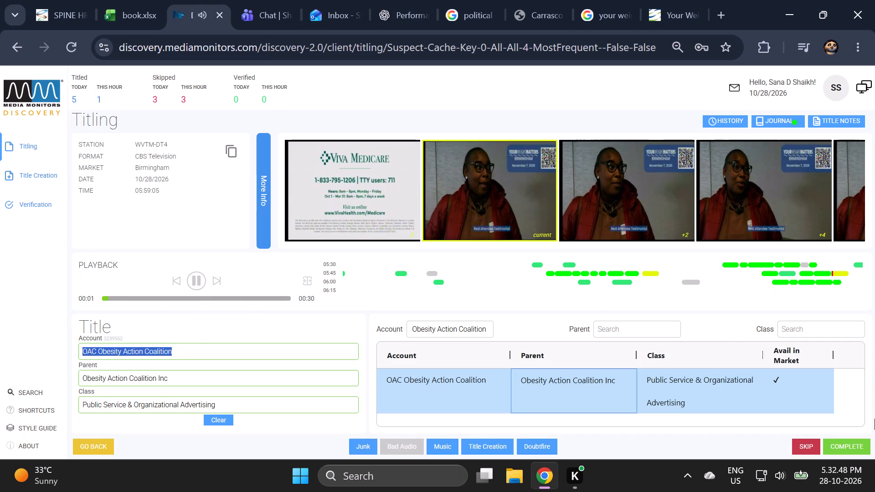
pyautogui.click(857, 447)
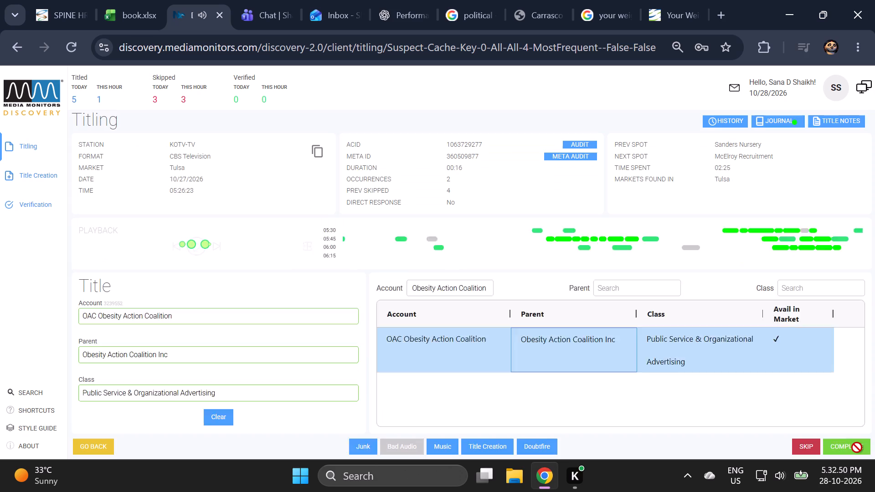
# Paste the copied account name into cell B2246 of the Discovery sheet in the book workbook.
pyautogui.click(136, 9)
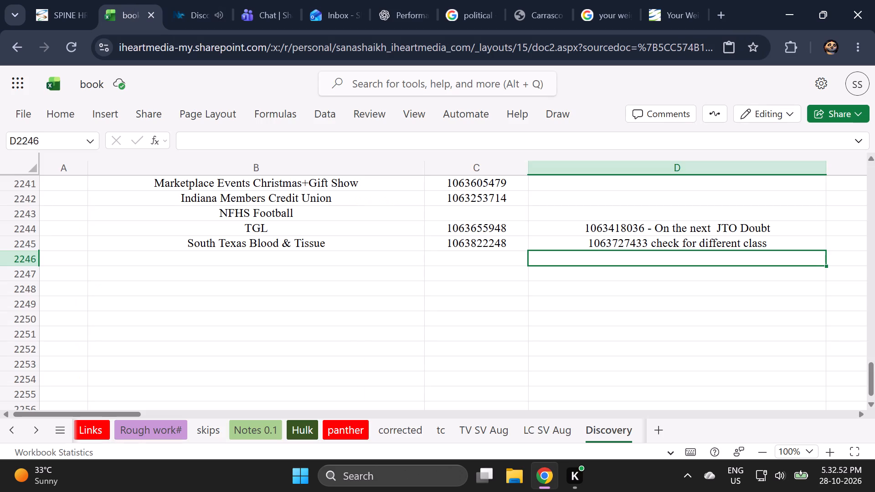
pyautogui.doubleClick(280, 256)
pyautogui.hotkey('ctrl', 'v')
# Return to Discovery and examine the KOTV-TV segment's history and its Big Country Bingo spot playback.
pyautogui.click(211, 0)
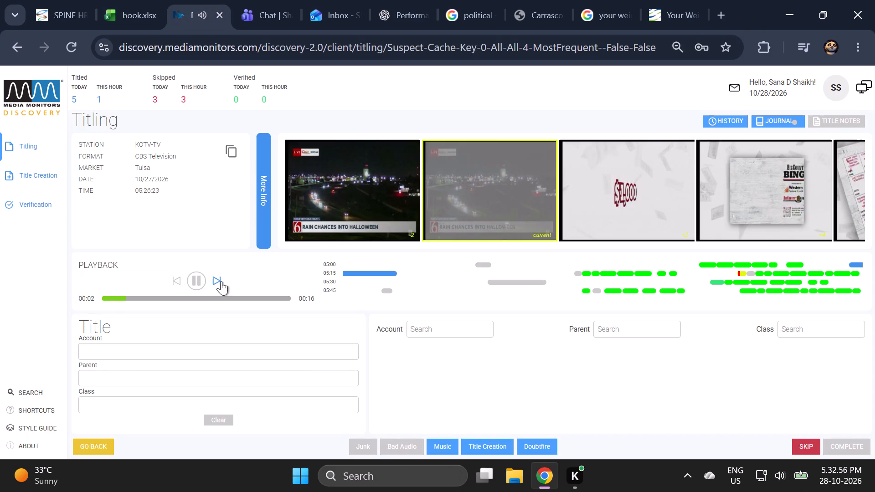
pyautogui.click(731, 120)
pyautogui.scroll(-5, 634, 280)
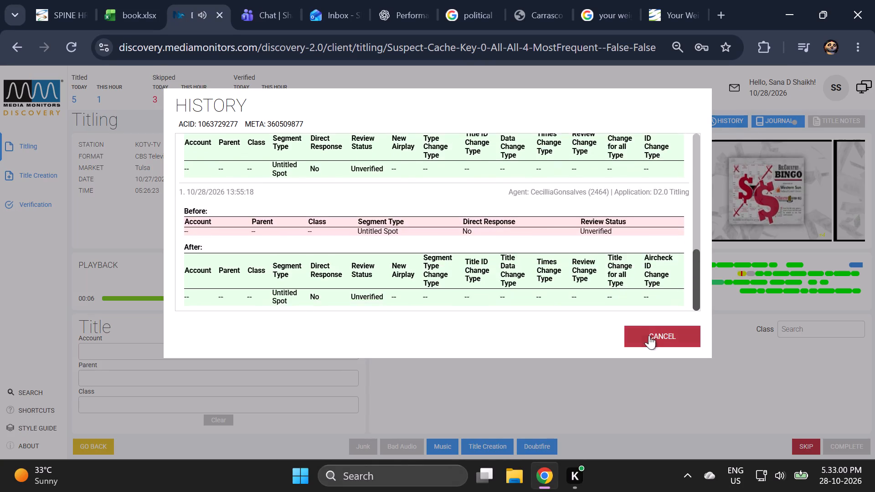
pyautogui.click(649, 336)
pyautogui.click(650, 327)
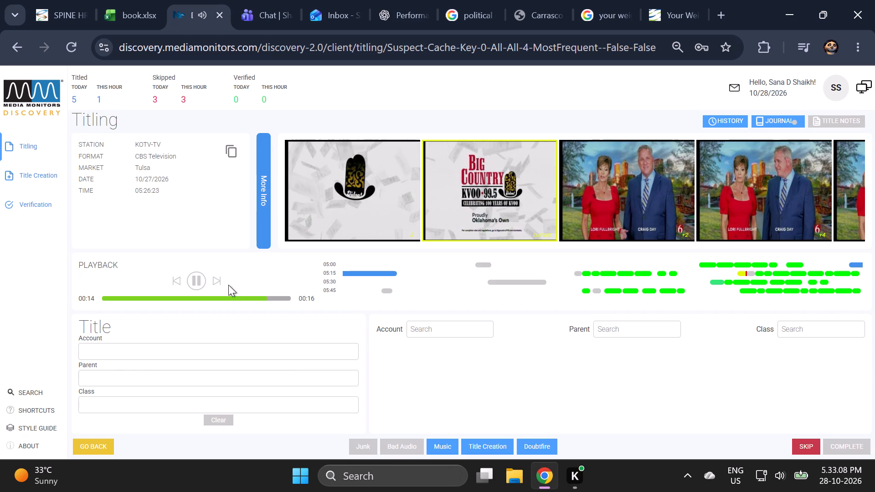
pyautogui.keyDown('ctrl'); pyautogui.scroll(3, 355, 313); pyautogui.keyUp('ctrl')
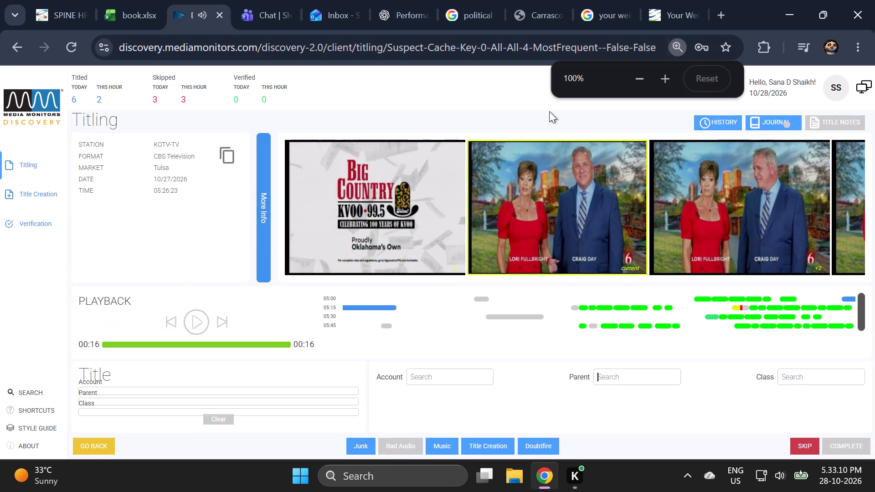
# Search the web for KVOO 99.5 in place of the Your Weight Matters page and open the station's Wikipedia article.
pyautogui.click(680, 1)
pyautogui.moveTo(540, 46); pyautogui.dragTo(0, 129)
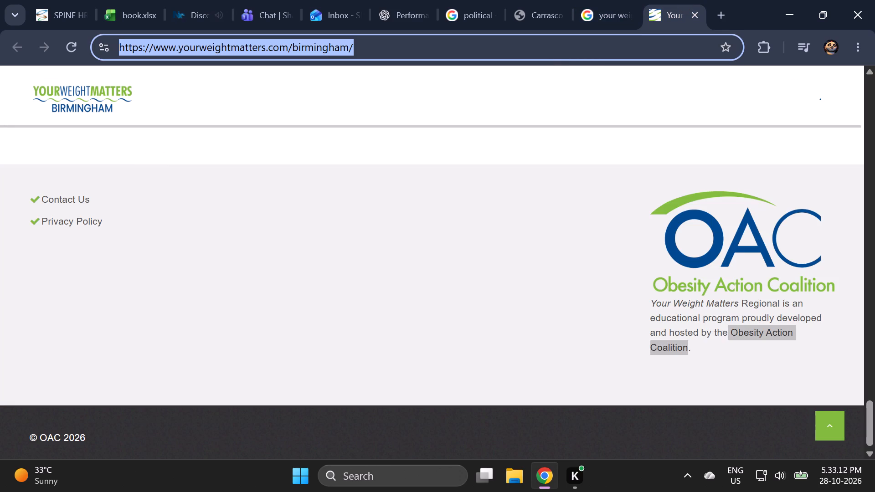
pyautogui.moveTo(0, 129); pyautogui.dragTo(0, 130)
pyautogui.write('KV')
pyautogui.write('OO')
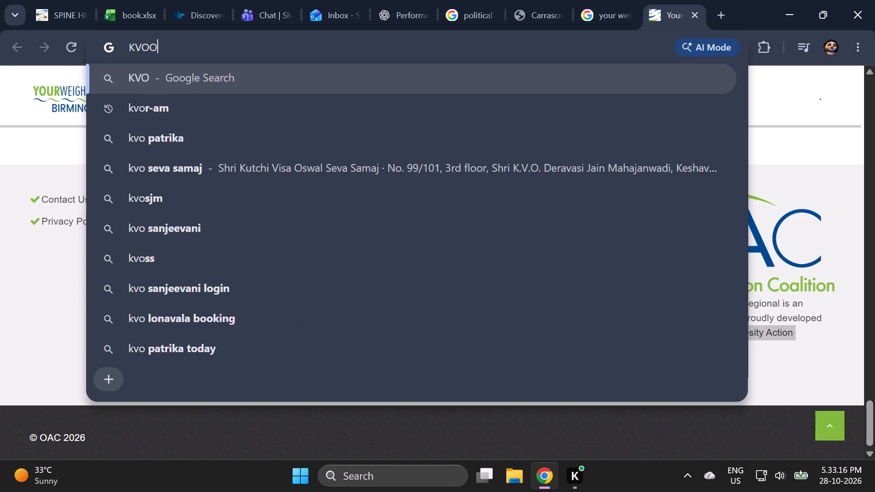
pyautogui.press('space')
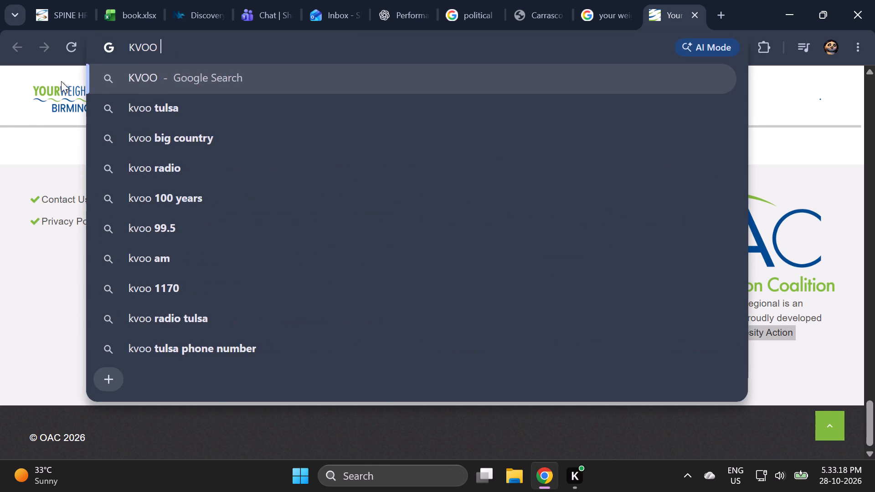
pyautogui.click(181, 0)
pyautogui.click(674, 0)
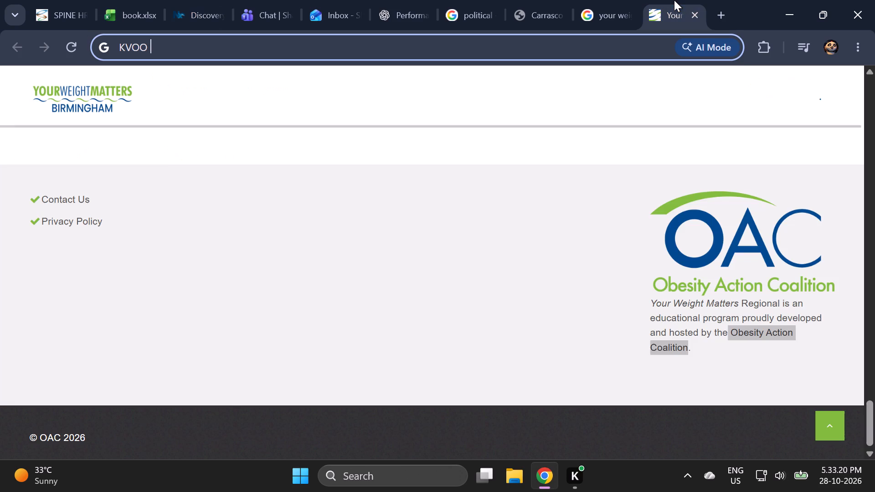
pyautogui.write('99.5')
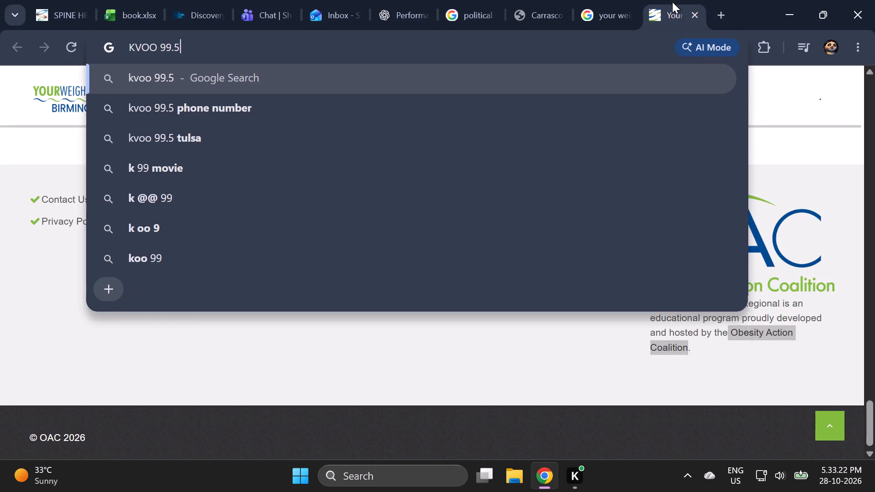
pyautogui.press('Return')
pyautogui.click(153, 238)
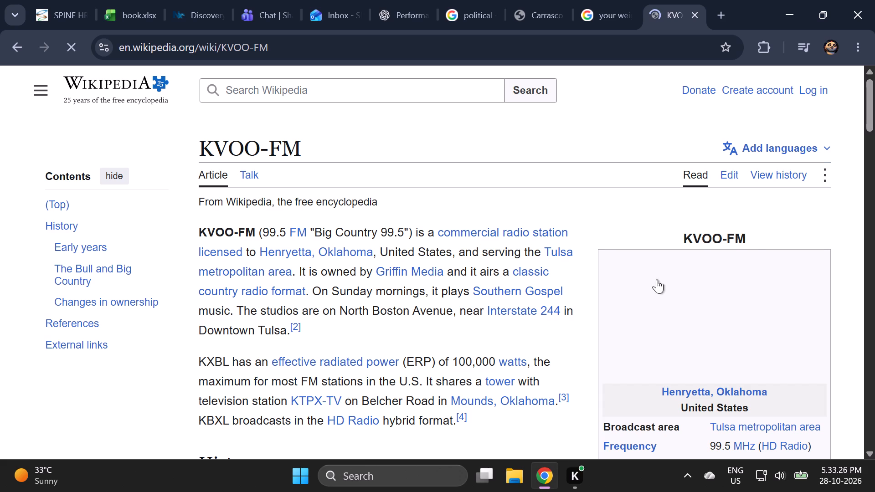
# Copy the station name KVOO-FM from the article and assign the matching KVOO-FM account to the KOTV-TV segment in Discovery.
pyautogui.moveTo(749, 241); pyautogui.dragTo(679, 237)
pyautogui.hotkey('ctrl', 'c')
pyautogui.hotkey('ctrl', 'c')
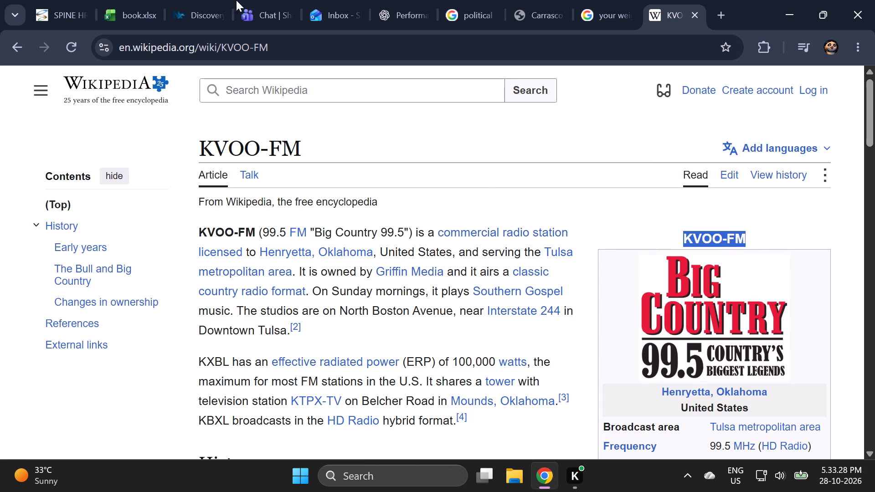
pyautogui.click(211, 0)
pyautogui.keyDown('ctrl'); pyautogui.scroll(-1, 453, 307); pyautogui.keyUp('ctrl')
pyautogui.keyDown('ctrl'); pyautogui.click(461, 360); pyautogui.keyUp('ctrl')
pyautogui.hotkey('ctrl', 'v')
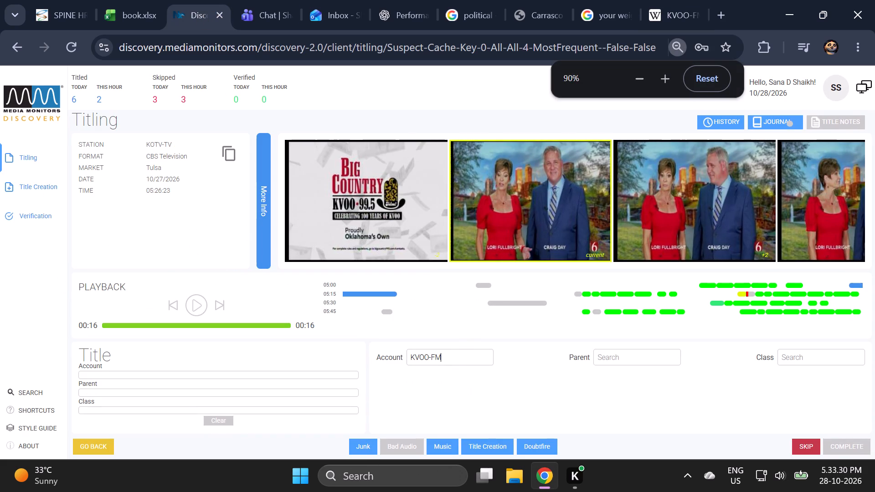
pyautogui.keyDown('ctrl'); pyautogui.scroll(-2, 550, 246); pyautogui.keyUp('ctrl')
pyautogui.click(515, 374)
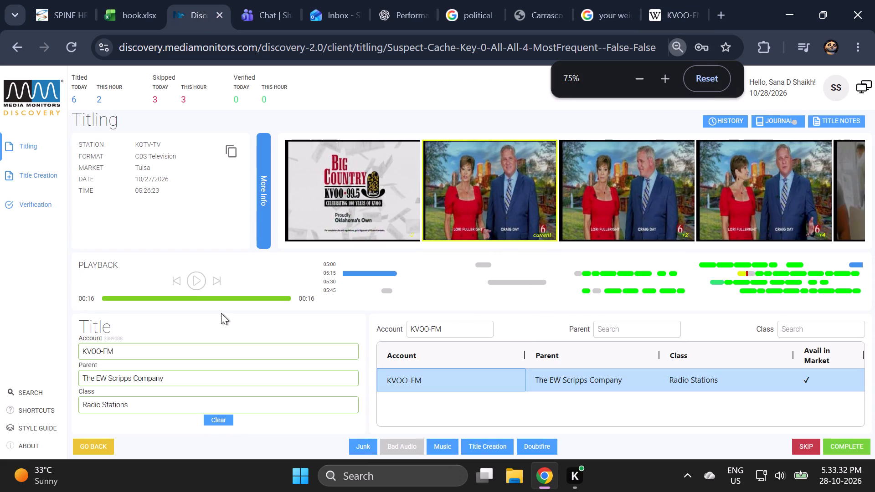
# Replay the KOTV-TV segment from its start, check the KVOO-FM title's market availability, and complete the segment.
pyautogui.click(176, 282)
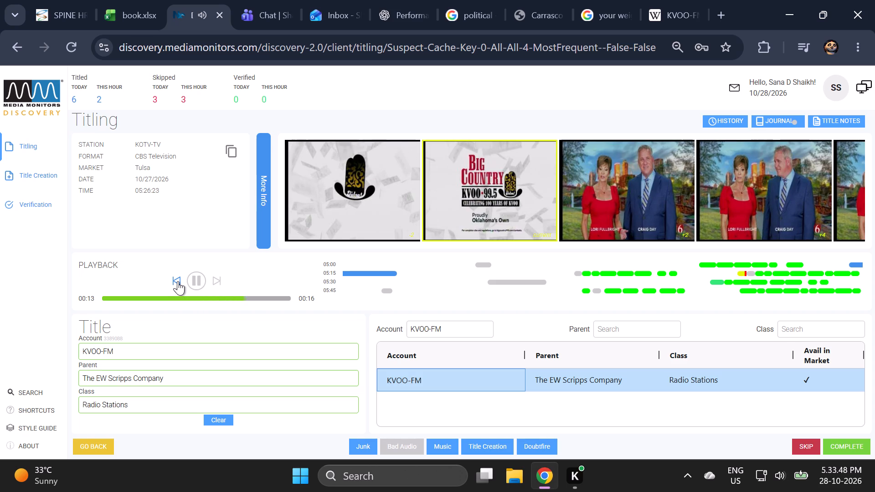
pyautogui.click(807, 380)
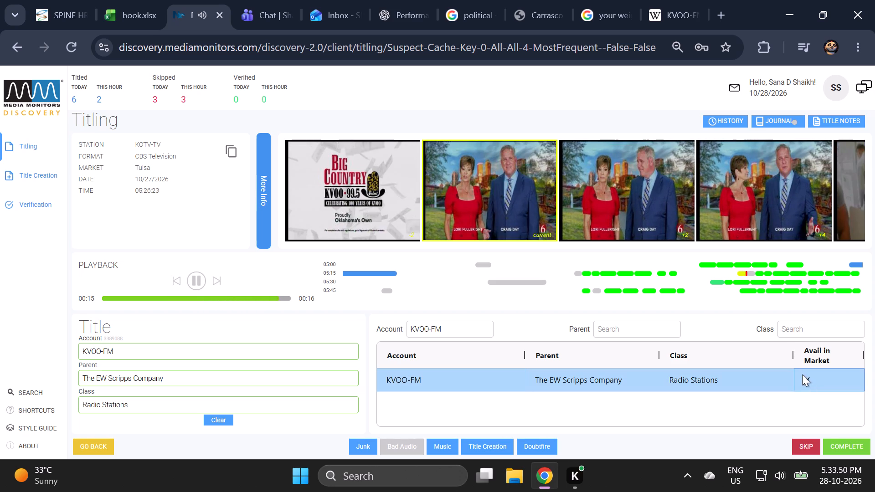
pyautogui.keyDown('ctrl'); pyautogui.scroll(2, 604, 259); pyautogui.keyUp('ctrl')
pyautogui.keyDown('ctrl'); pyautogui.scroll(-1, 604, 259); pyautogui.keyUp('ctrl')
pyautogui.keyDown('ctrl'); pyautogui.scroll(5, 604, 259); pyautogui.keyUp('ctrl')
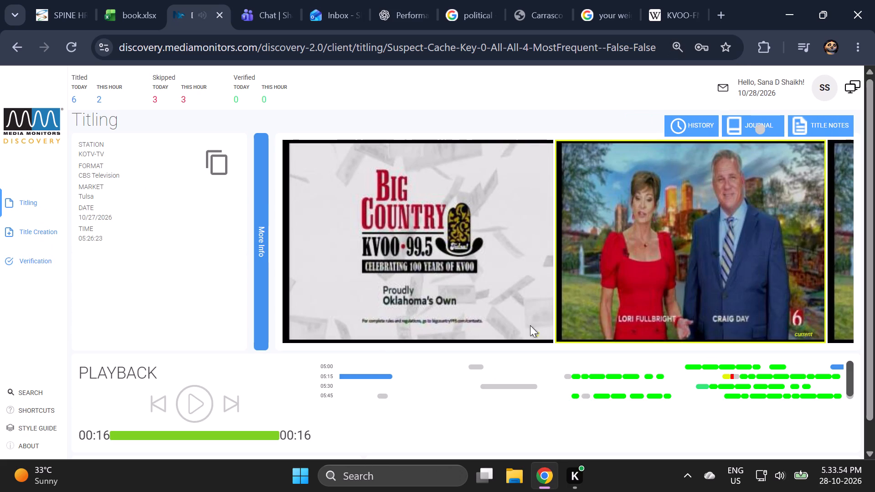
pyautogui.keyDown('ctrl'); pyautogui.scroll(-6, 824, 343); pyautogui.keyUp('ctrl')
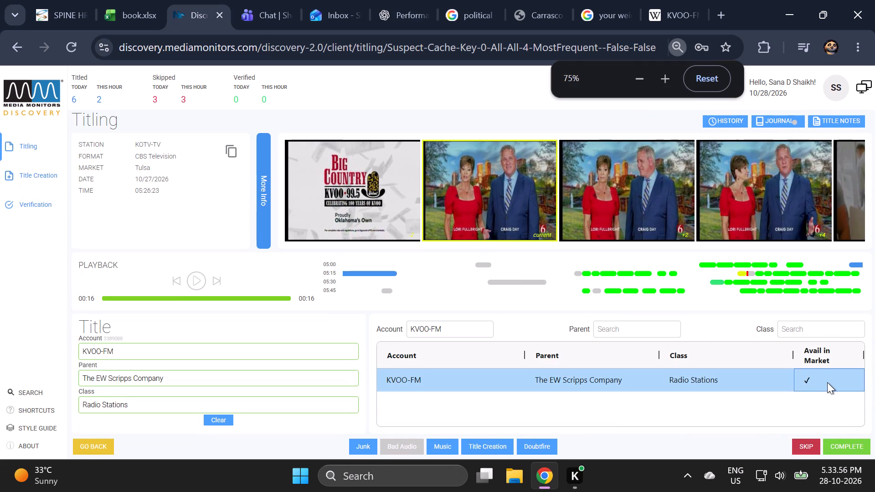
pyautogui.click(827, 382)
pyautogui.click(862, 447)
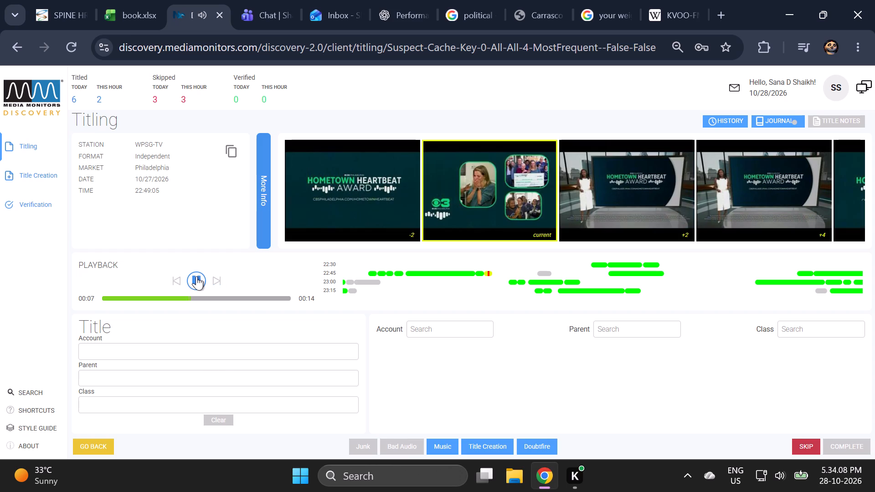
# Toggle playback of the WPSG-TV Hometown Heartbeat Award segment and return to the web research page.
pyautogui.click(196, 276)
pyautogui.click(686, 0)
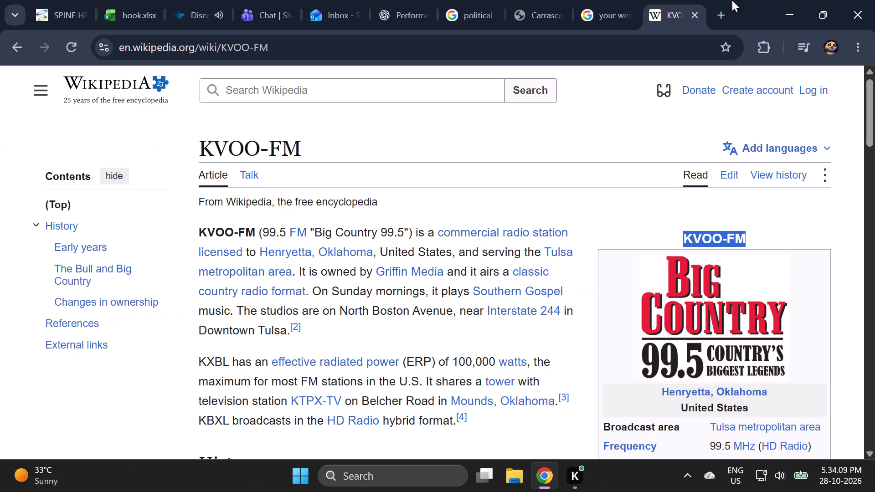
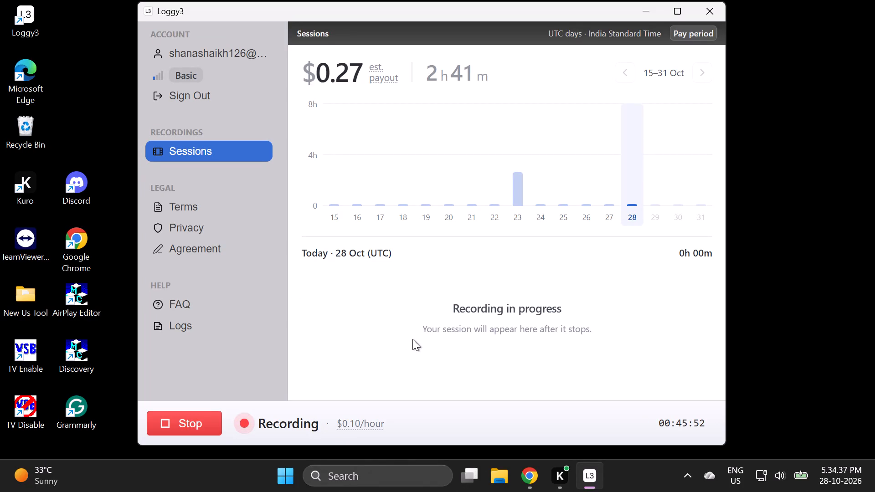
# Close the Loggy3 sessions window while leaving the recording active.
pyautogui.click(710, 12)
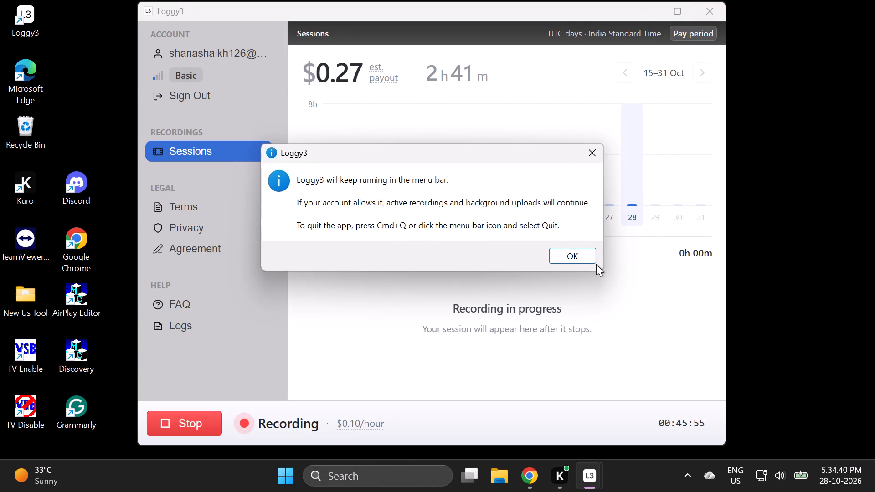
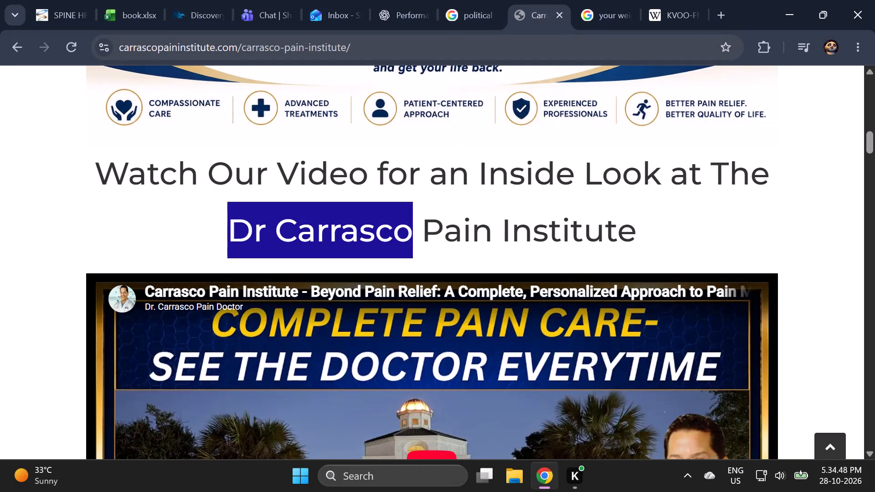
# Close the Carrasco Pain Institute page, the Your Weight Matters Birmingham search results and the KVOO-FM Wikipedia article.
pyautogui.click(562, 15)
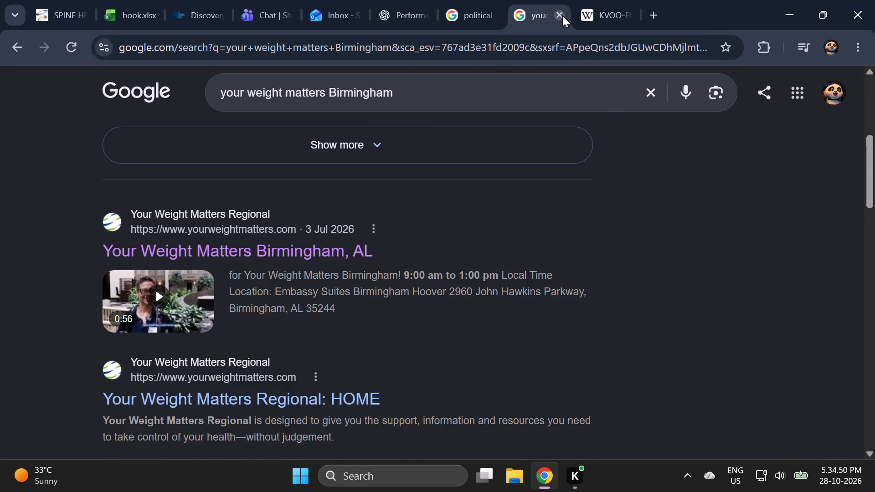
pyautogui.click(562, 15)
pyautogui.click(562, 15)
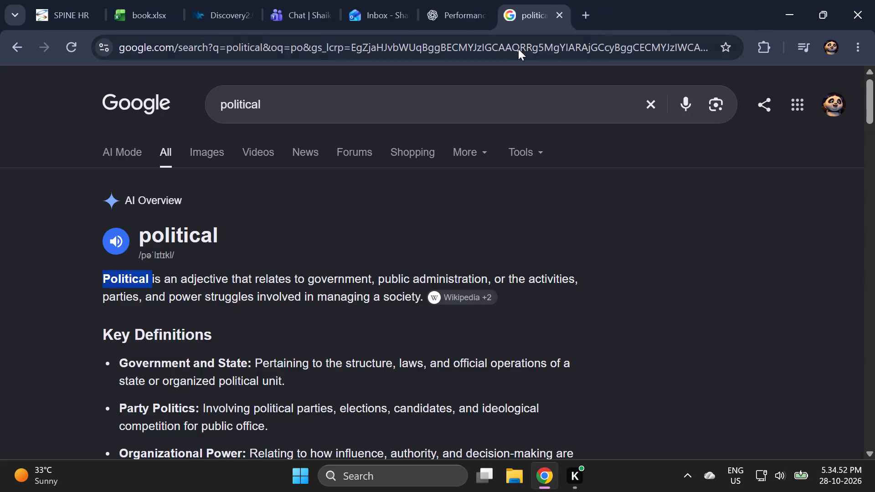
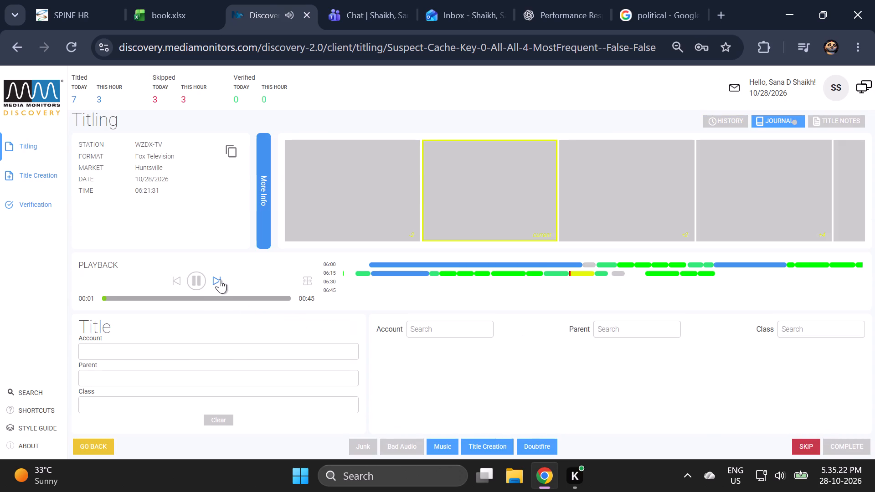
# Skim the WZDX-TV segment's playback to near its end and mark the segment as Junk.
pyautogui.click(220, 279)
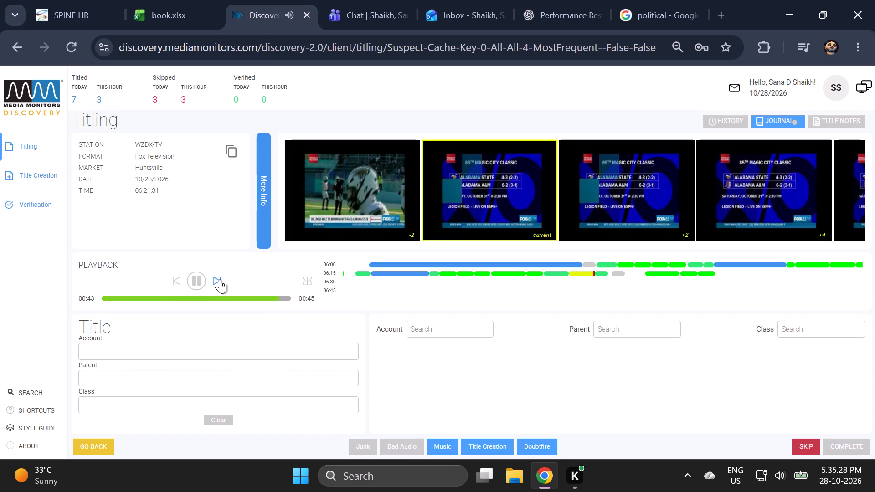
pyautogui.click(360, 443)
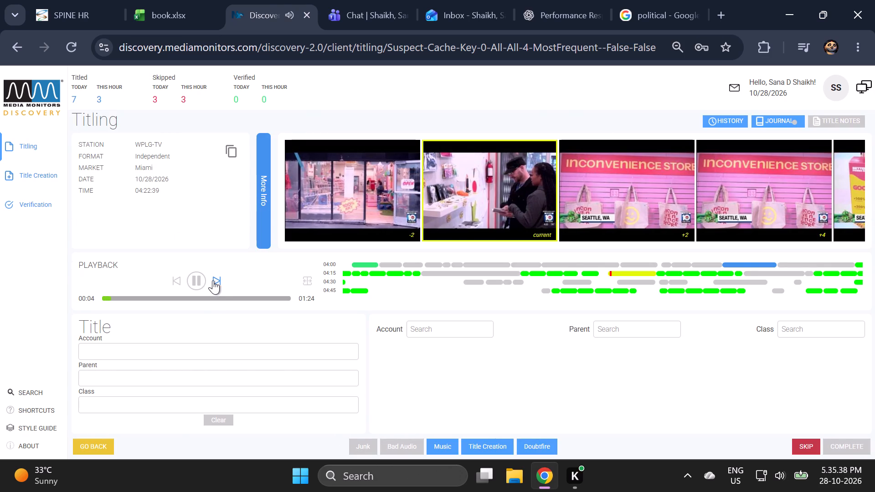
# Skim the WPLG-TV segment, split its fingerprint at 01:12 into a Spot followed by Trash, and complete the split.
pyautogui.click(213, 280)
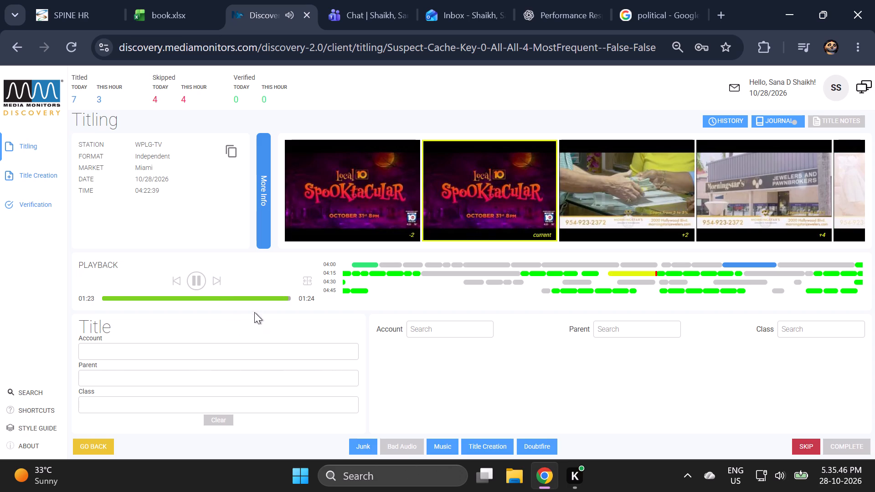
pyautogui.click(248, 294)
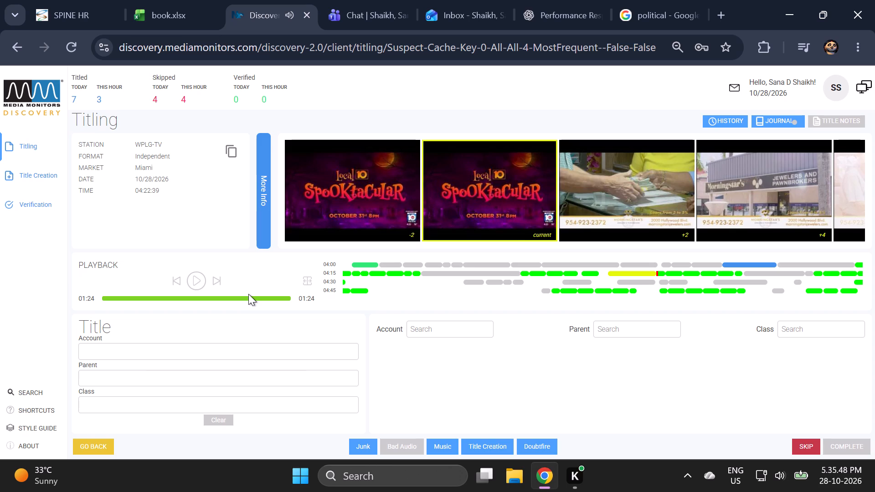
pyautogui.click(258, 298)
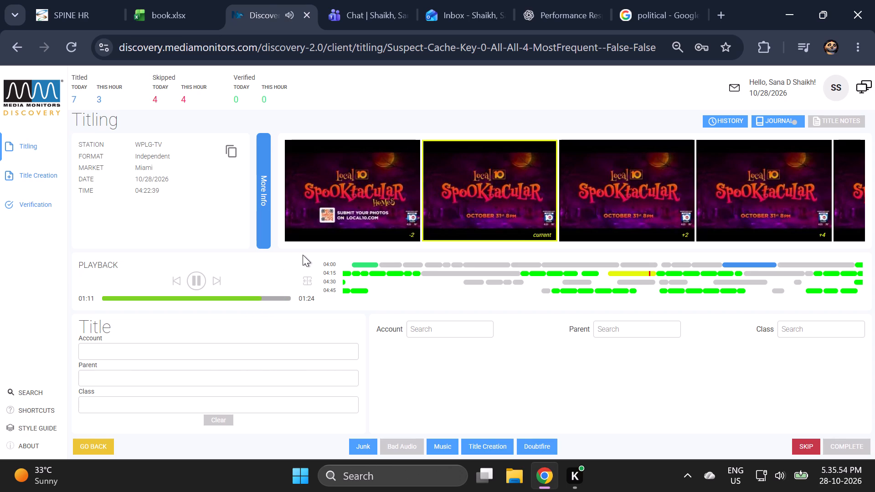
pyautogui.click(308, 281)
pyautogui.moveTo(56, 188); pyautogui.dragTo(350, 205)
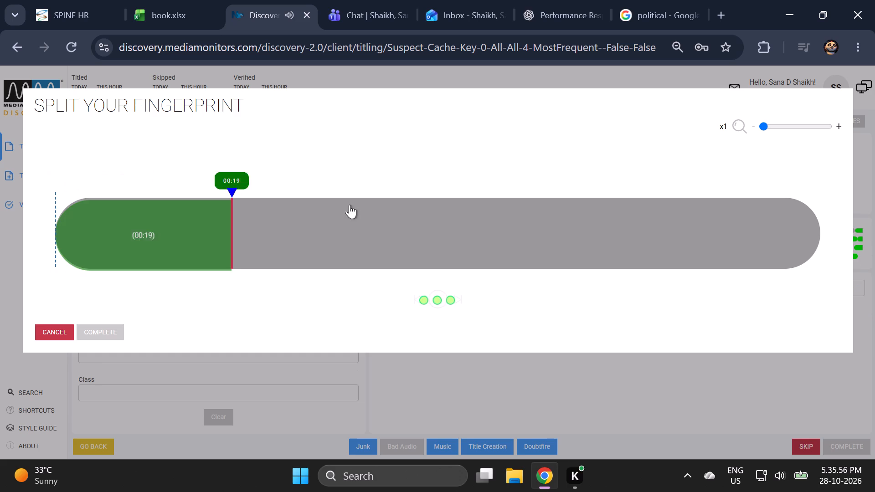
pyautogui.moveTo(350, 205); pyautogui.dragTo(729, 192)
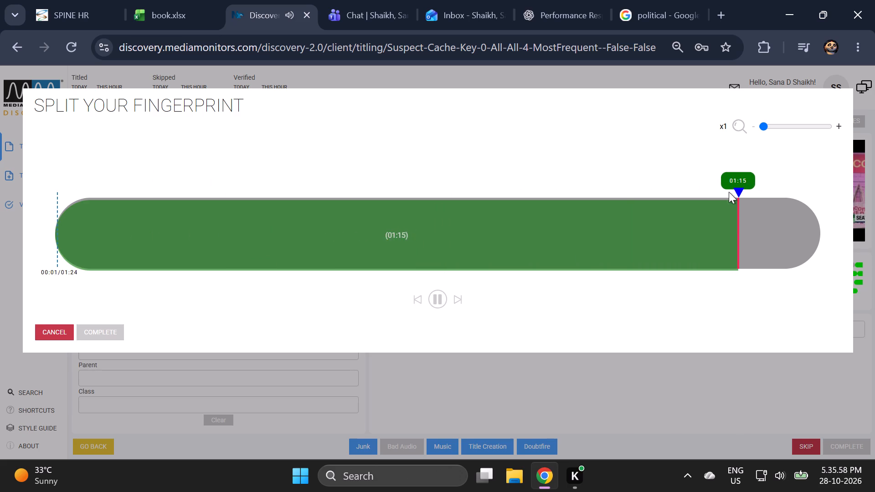
pyautogui.moveTo(729, 192); pyautogui.dragTo(707, 188)
pyautogui.doubleClick(707, 188)
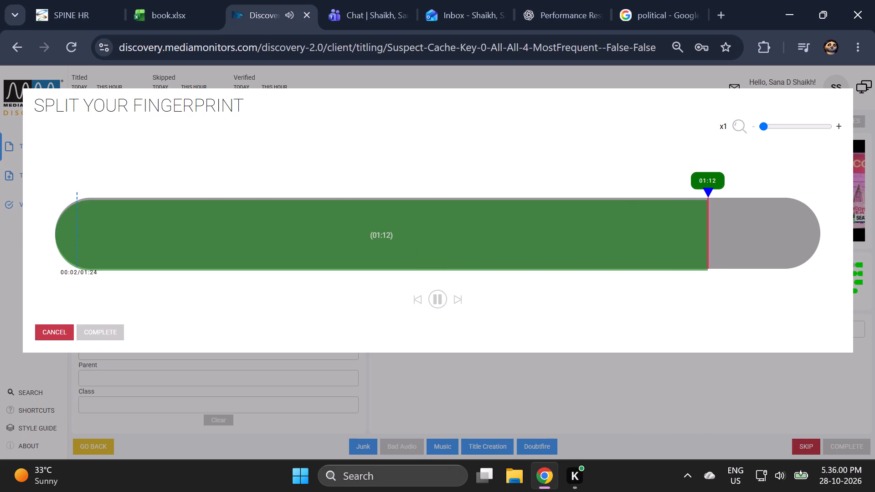
pyautogui.click(382, 219)
pyautogui.click(375, 145)
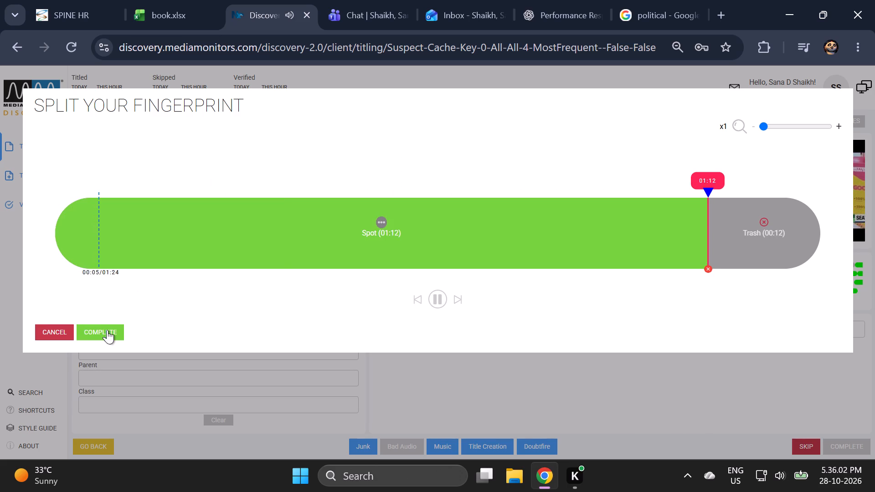
pyautogui.click(107, 334)
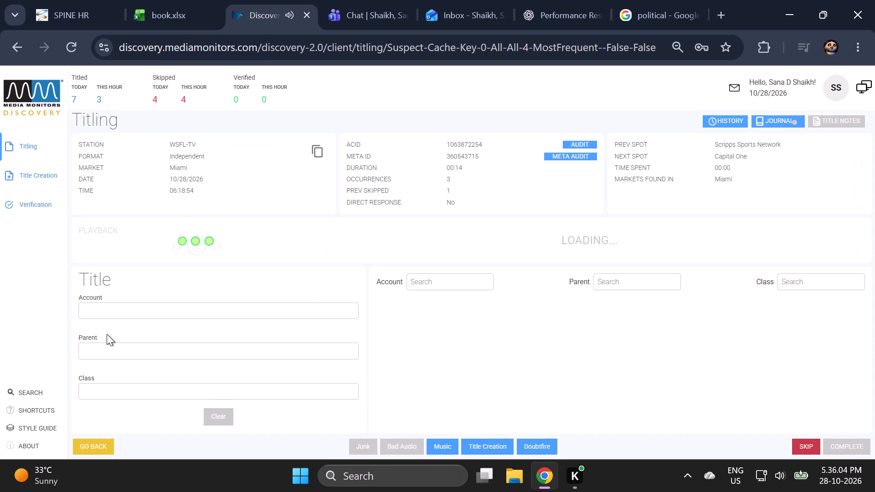
pyautogui.click(107, 334)
pyautogui.click(107, 320)
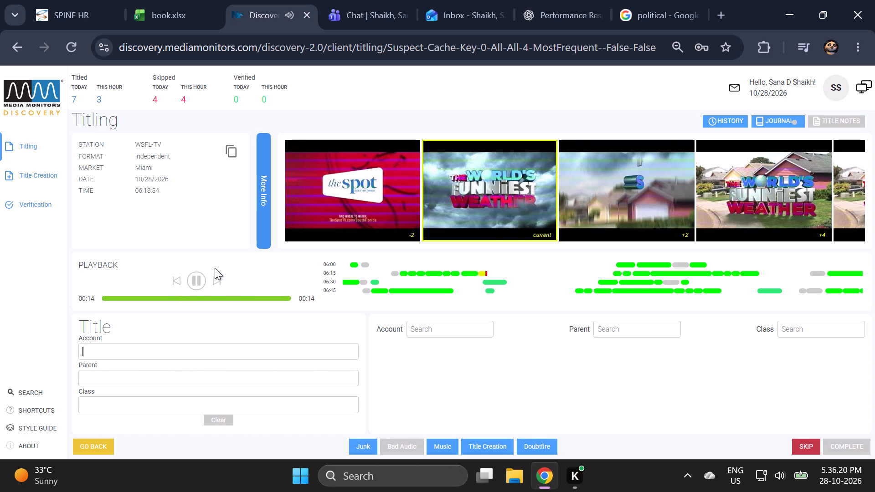
# Copy the station name WSFL-TV from the segment details, search the web for it, and view its Wikipedia article.
pyautogui.moveTo(161, 140); pyautogui.dragTo(124, 139)
pyautogui.hotkey('ctrl', 'c')
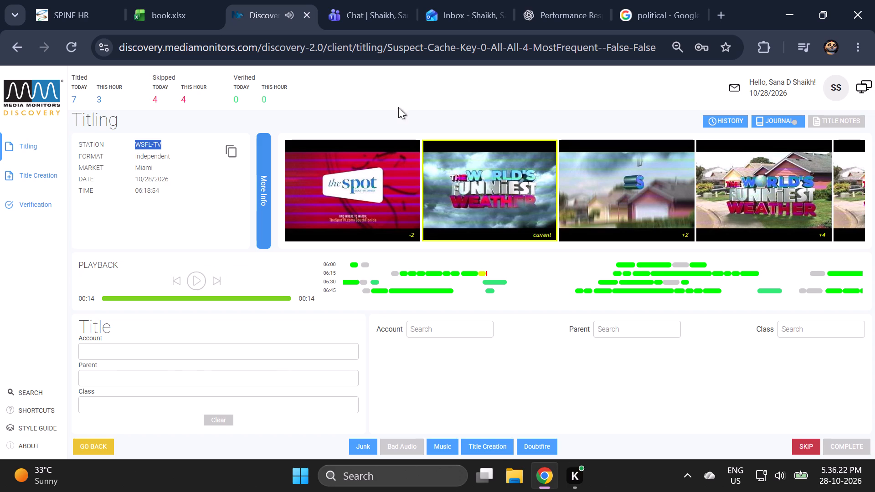
pyautogui.click(659, 22)
pyautogui.moveTo(749, 10); pyautogui.dragTo(744, 10)
pyautogui.click(724, 15)
pyautogui.click(821, 19)
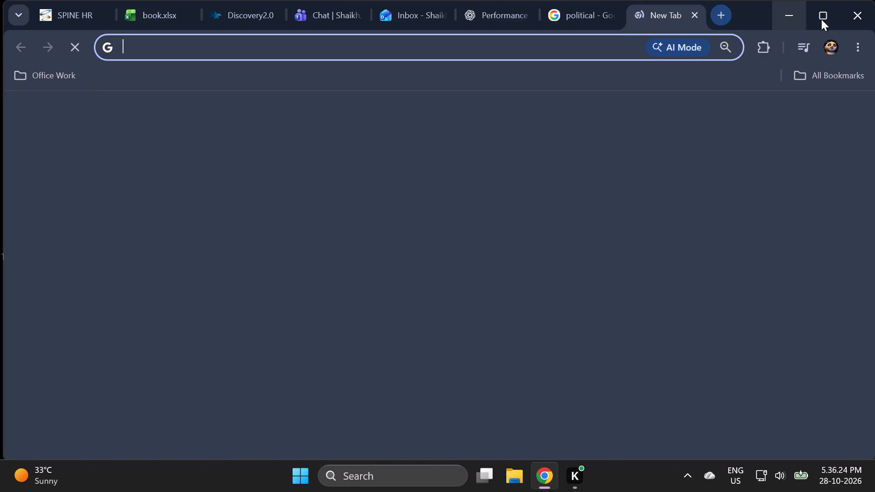
pyautogui.click(601, 47)
pyautogui.hotkey('ctrl', 'v')
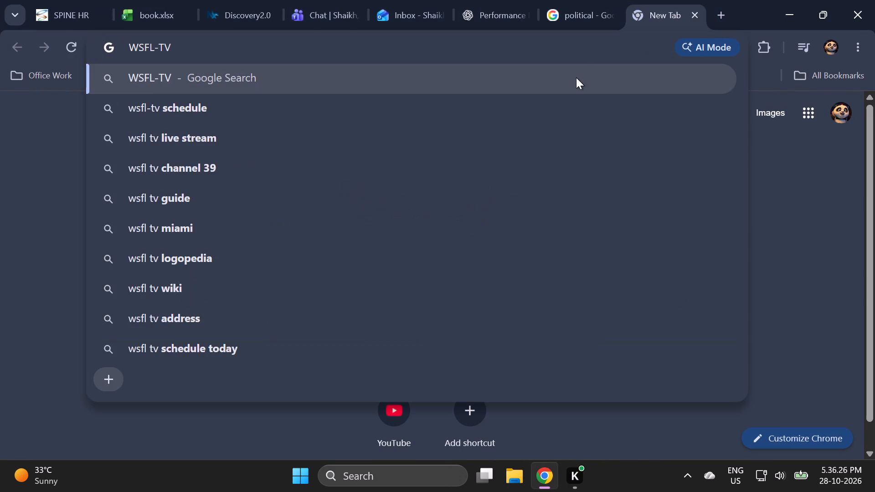
pyautogui.press('Return')
pyautogui.click(134, 238)
pyautogui.click(252, 0)
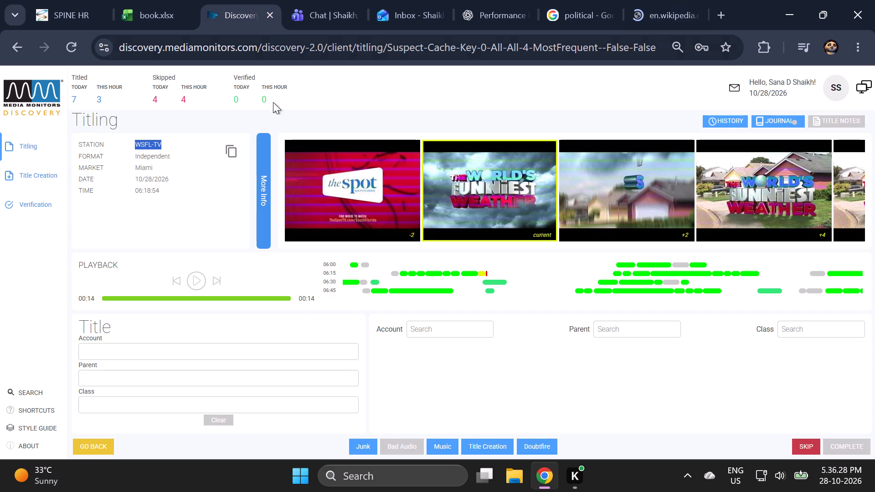
pyautogui.click(657, 0)
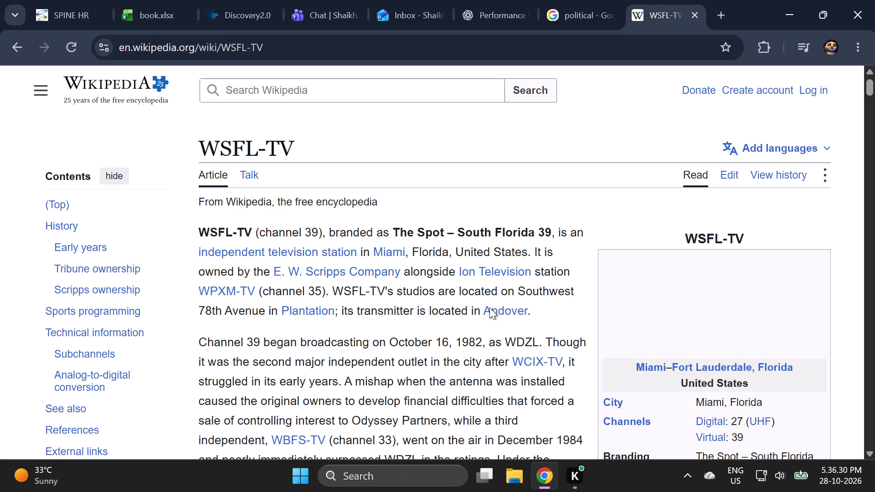
# Assign the WSFL-TV account of The EW Scripps Company to the segment in Discovery and replay it from the start.
pyautogui.click(242, 0)
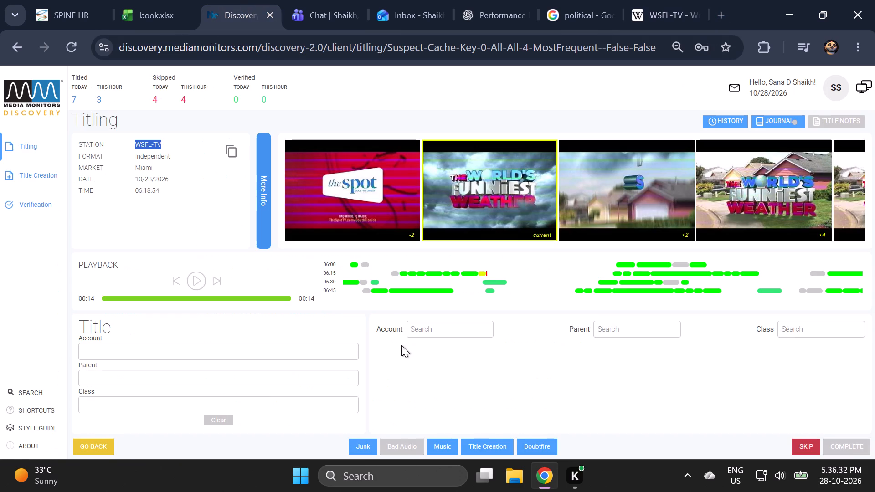
pyautogui.click(422, 325)
pyautogui.hotkey('ctrl', 'v')
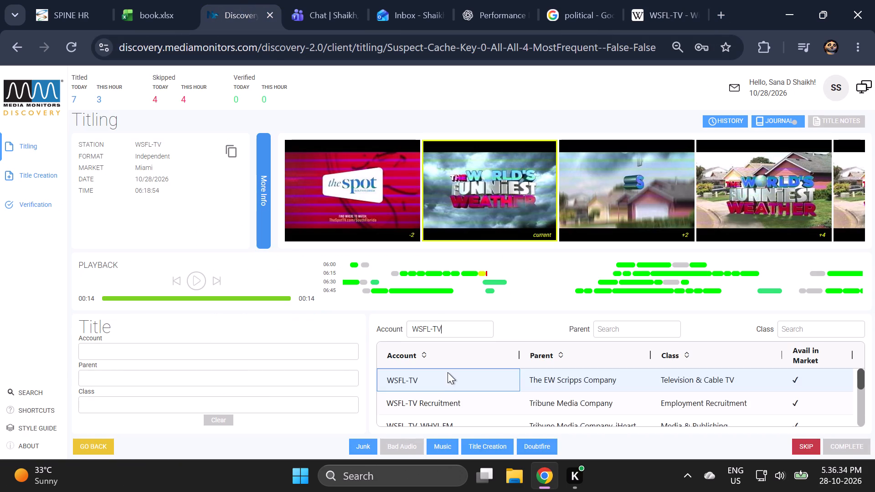
pyautogui.click(448, 372)
pyautogui.click(179, 279)
pyautogui.keyDown('ctrl'); pyautogui.scroll(4, 337, 319); pyautogui.keyUp('ctrl')
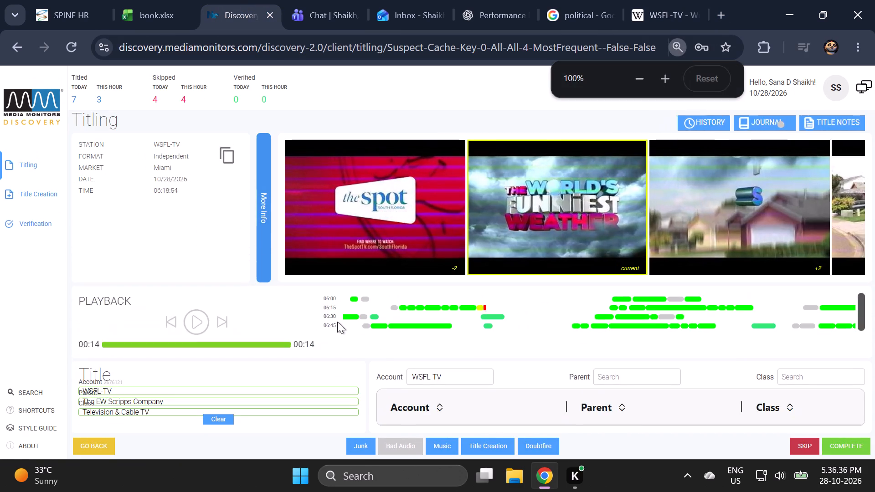
pyautogui.keyDown('ctrl'); pyautogui.scroll(2, 337, 322); pyautogui.keyUp('ctrl')
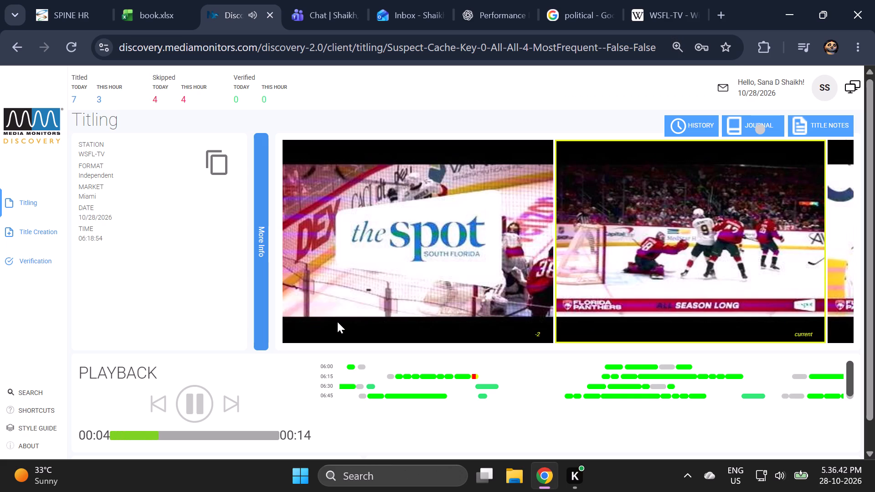
pyautogui.keyDown('ctrl'); pyautogui.scroll(-7, 364, 310); pyautogui.keyUp('ctrl')
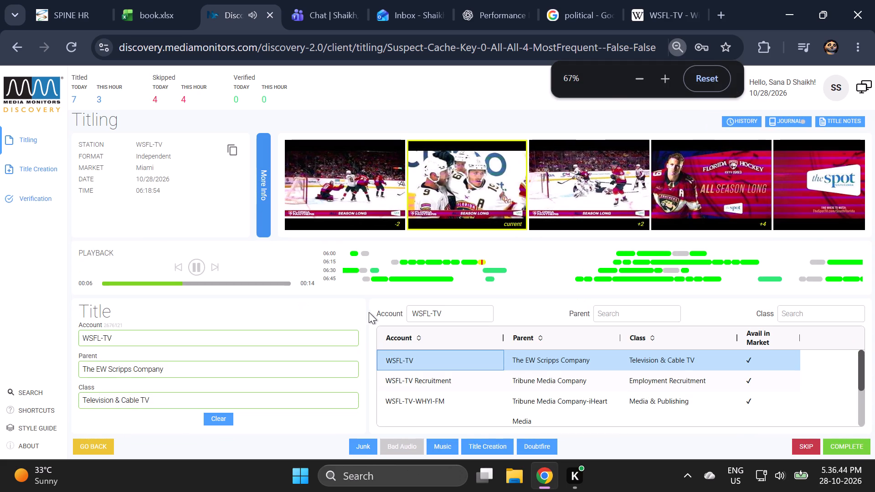
# Copy the WSFL-TV account name from the title and log it in cell B2247 of the book workbook's Discovery sheet.
pyautogui.click(677, 360)
pyautogui.click(269, 338)
pyautogui.hotkey('ctrl', 'c')
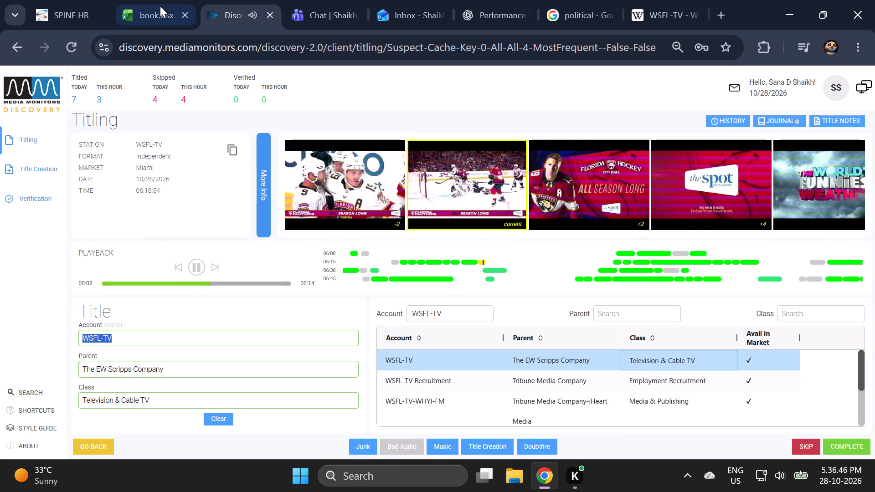
pyautogui.click(160, 6)
pyautogui.doubleClick(268, 269)
pyautogui.hotkey('ctrl', 'v')
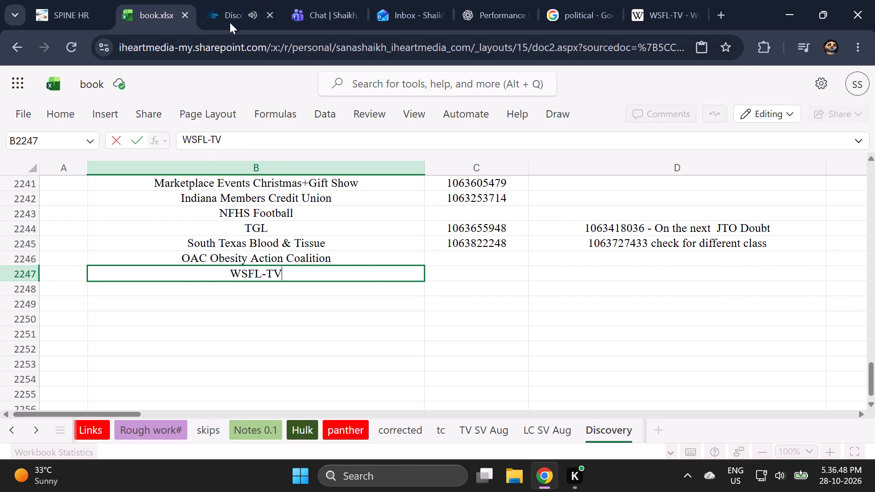
# Return to Discovery, check the WSFL-TV account's market availability, and complete the segment.
pyautogui.click(229, 21)
pyautogui.click(747, 359)
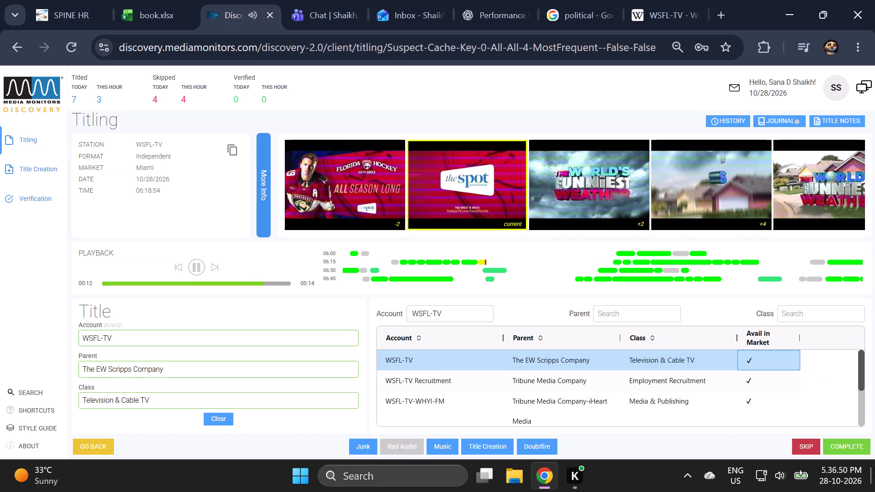
pyautogui.click(862, 446)
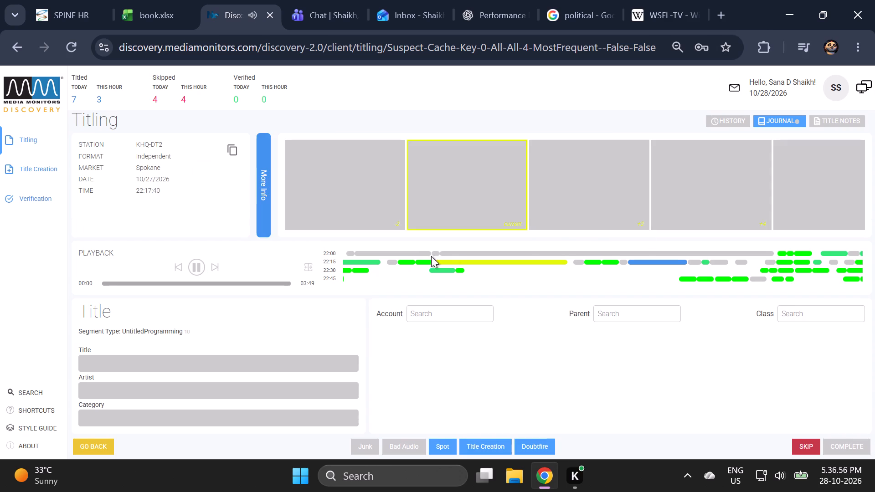
# Skim the KHQ-DT2 weather segment through to its end and mark it as Junk.
pyautogui.click(216, 265)
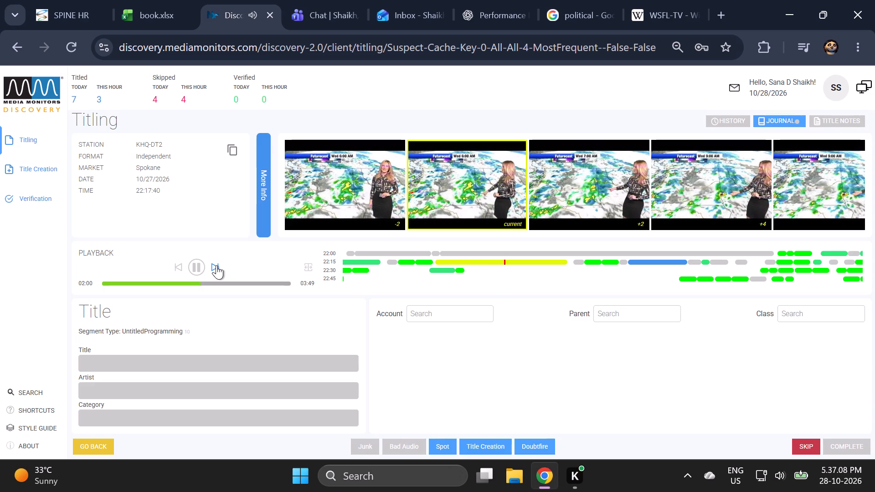
pyautogui.click(216, 265)
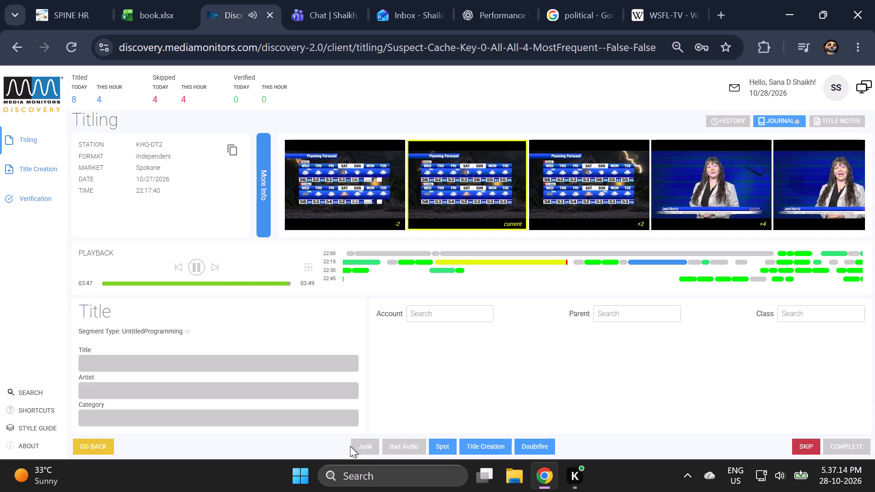
pyautogui.click(362, 446)
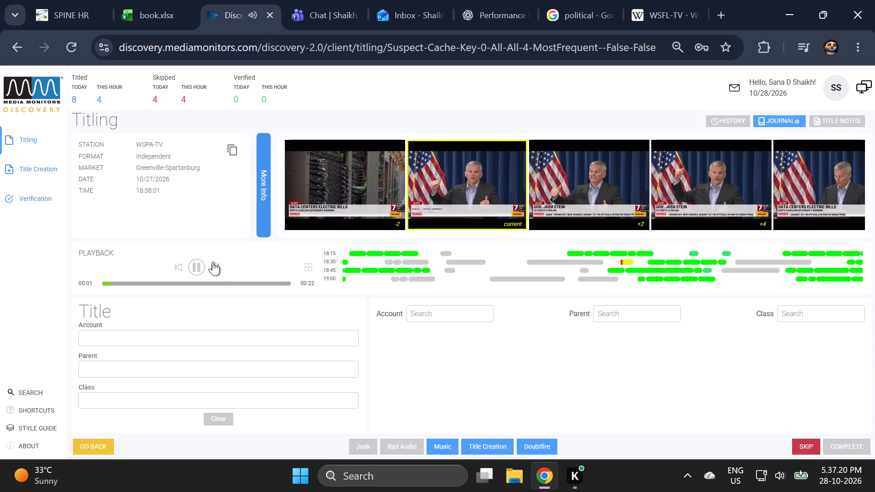
# Skim the WSPA-TV data centers news segment to near its end and mark it as Junk.
pyautogui.click(217, 267)
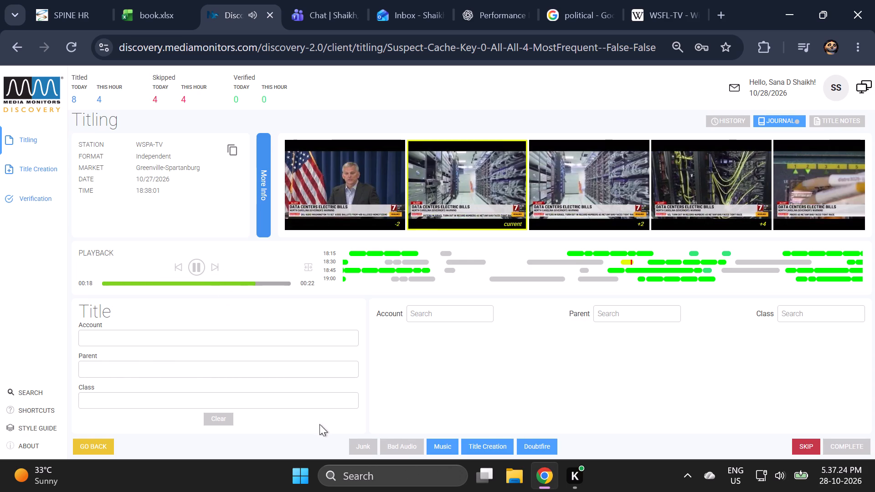
pyautogui.click(359, 447)
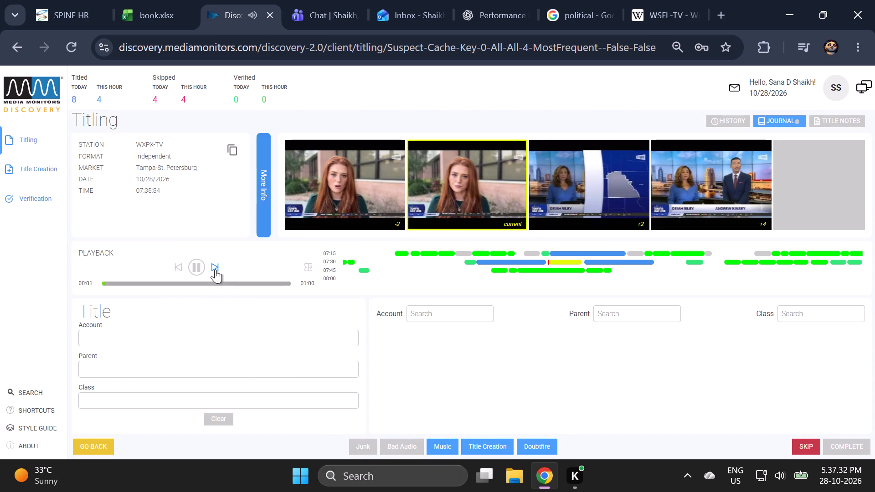
# Skim the WXPX-TV news segment to near its end and mark it as Junk.
pyautogui.click(215, 269)
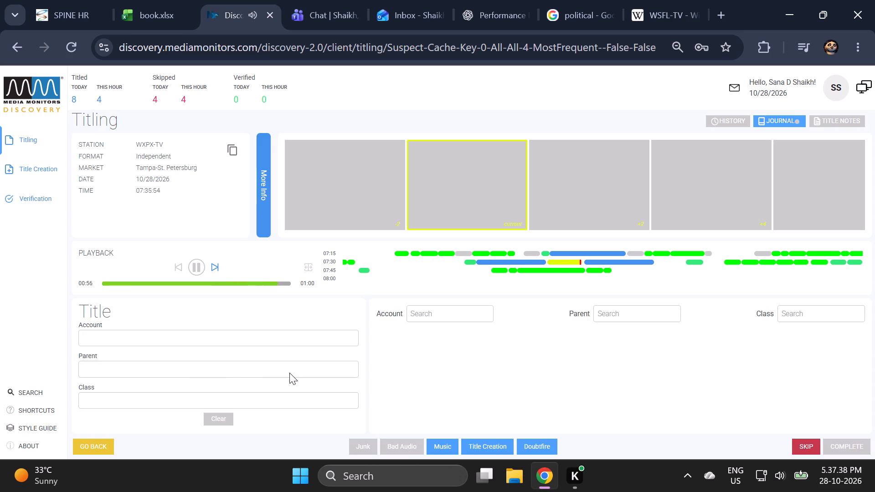
pyautogui.click(361, 445)
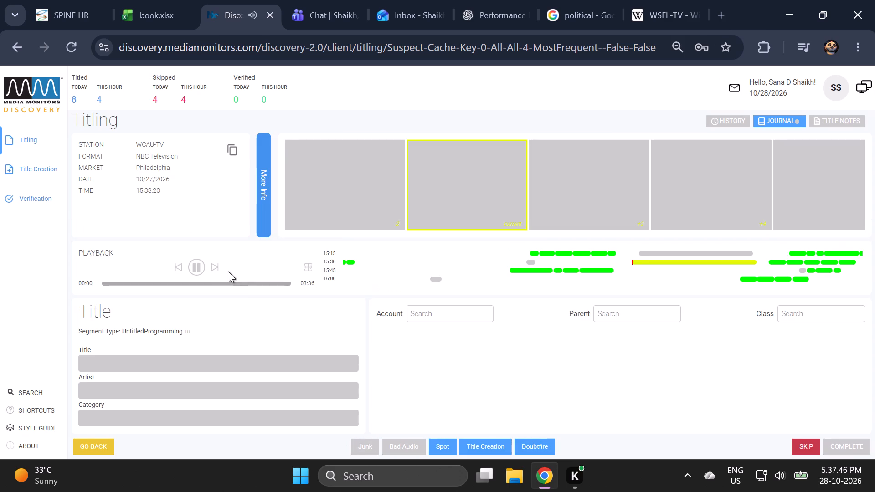
# Skim the WCAU-TV segment about the Amy Winehouse album through to its end and mark it as Junk.
pyautogui.click(212, 265)
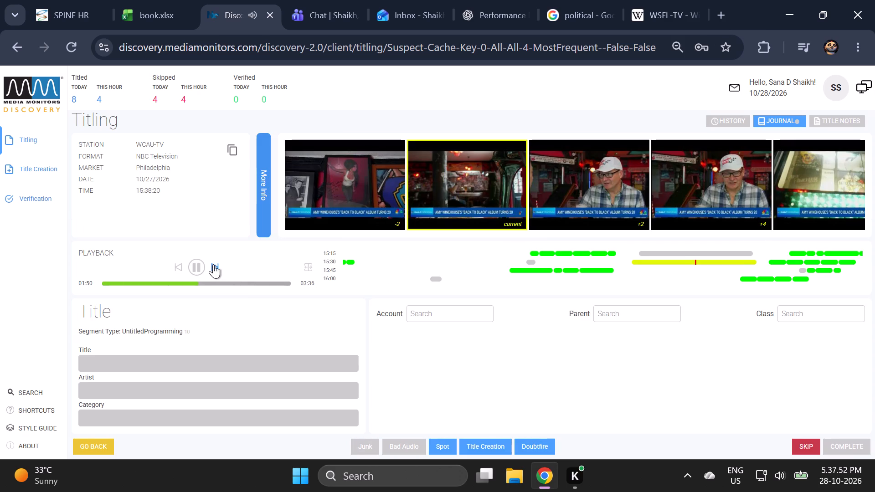
pyautogui.click(213, 264)
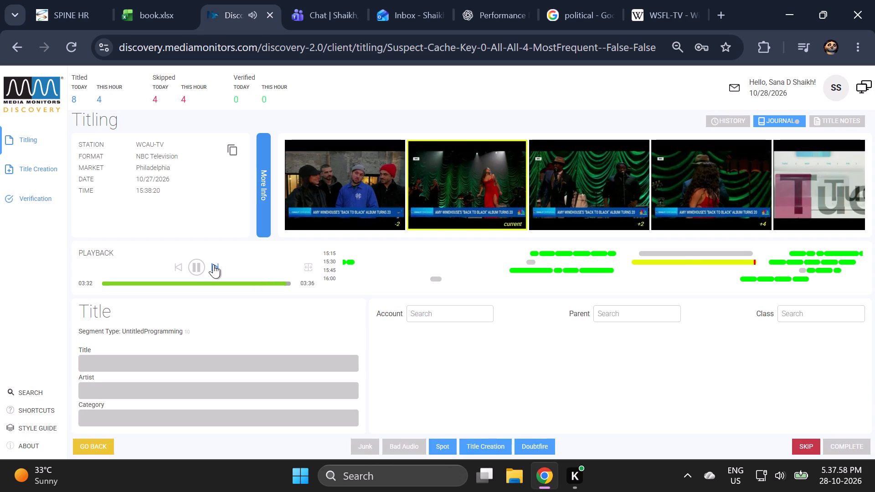
pyautogui.click(362, 445)
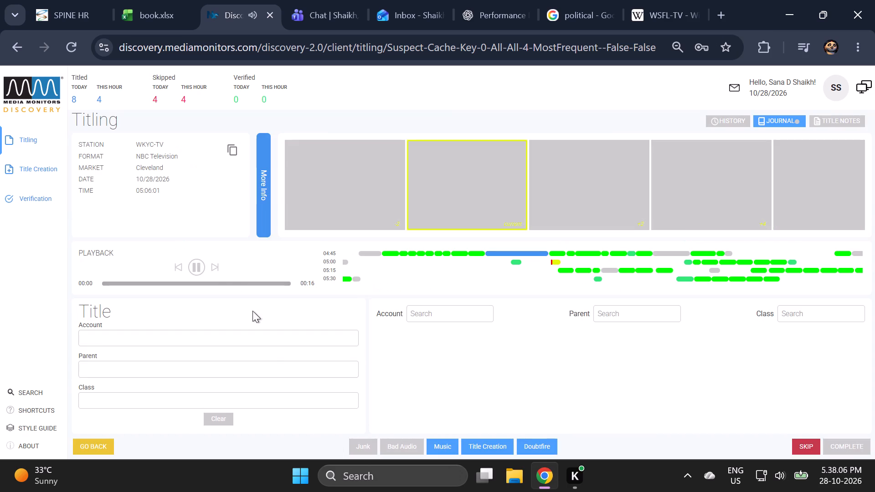
# Skim the WKYC-TV news segment about the Chardon Schools misconduct investigation to near its end and mark it as Junk.
pyautogui.click(216, 266)
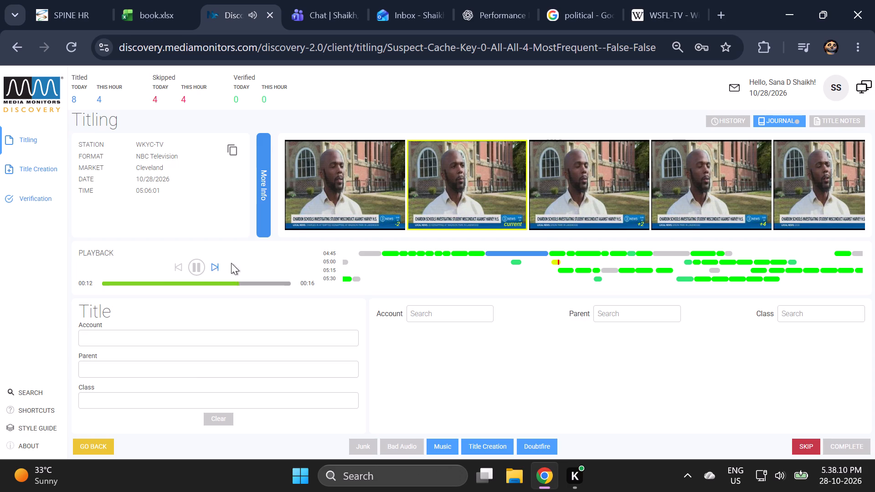
pyautogui.click(360, 445)
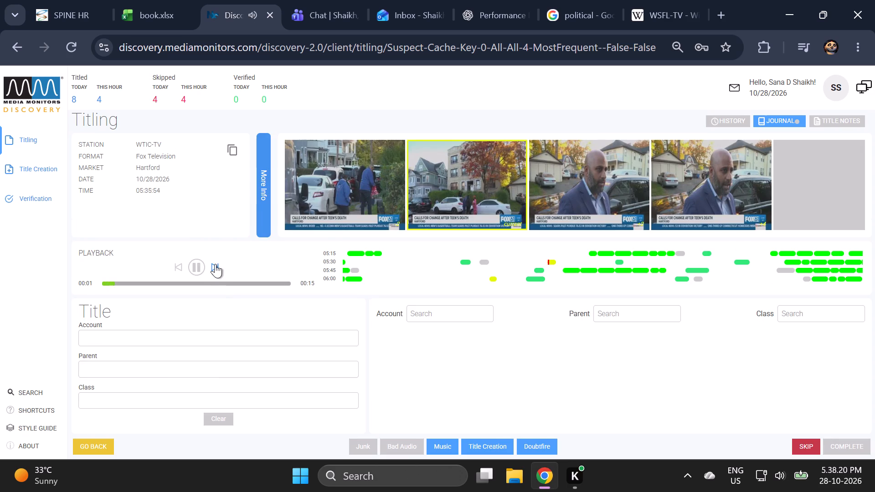
# Skim the WTIC-TV news segment about calls for change after a teen's death to near its end and mark it as Junk.
pyautogui.click(215, 264)
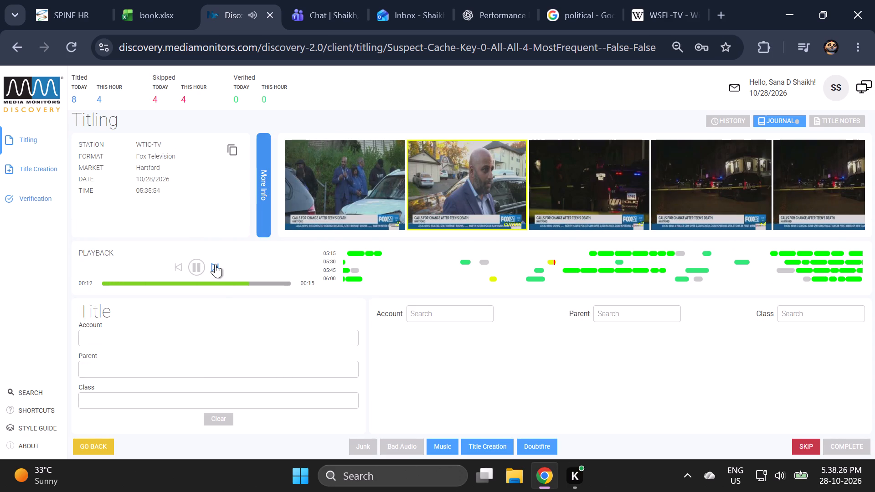
pyautogui.click(358, 442)
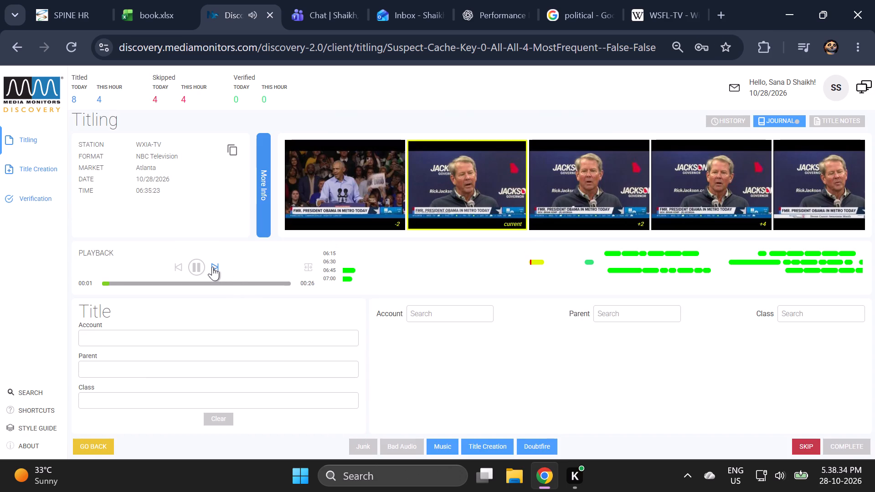
# Skim the WXIA-TV news segment about Obama's metro visit to near its end and mark it as Junk.
pyautogui.click(212, 266)
pyautogui.click(359, 446)
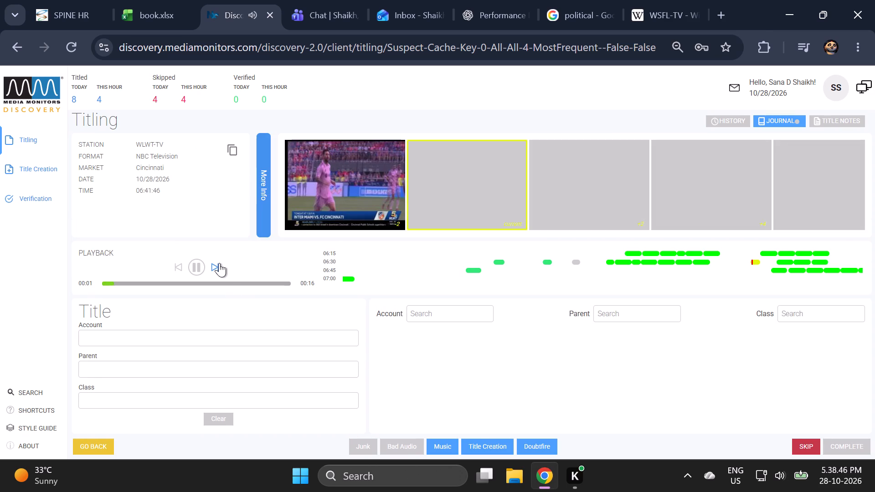
# Skim the WLWT-TV sports segment on Inter Miami vs. FC Cincinnati to near its end and mark it as Junk.
pyautogui.click(219, 263)
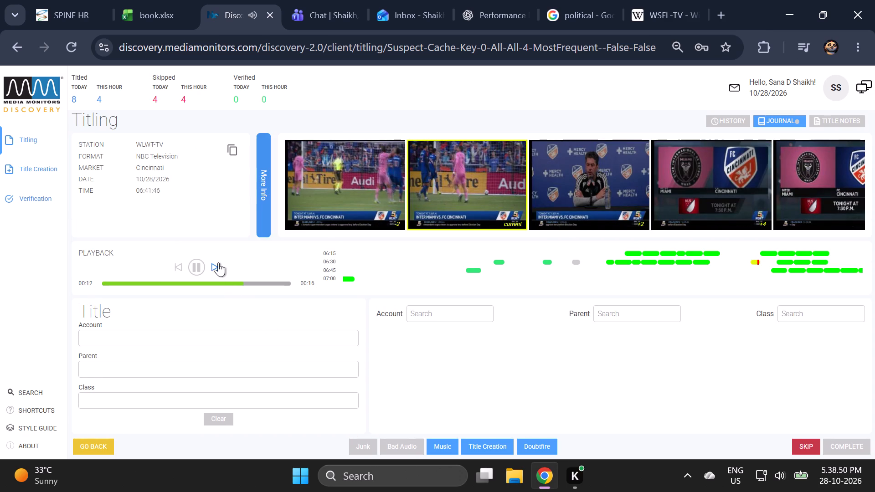
pyautogui.click(364, 443)
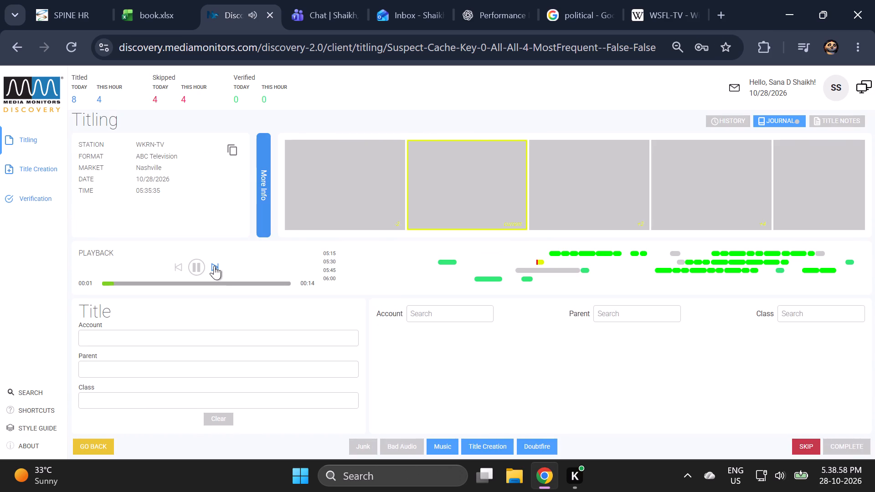
# Skim the WKRN-TV missing-person news segment to near its end and mark it as Junk.
pyautogui.click(214, 266)
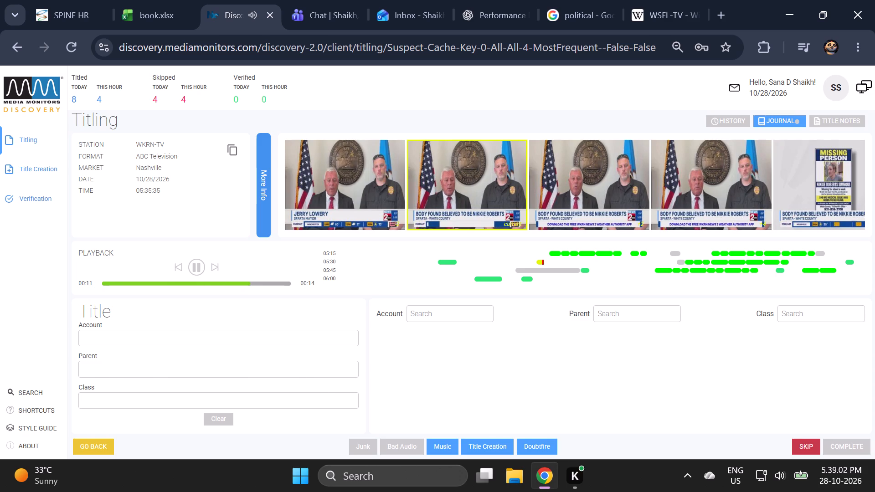
pyautogui.click(359, 448)
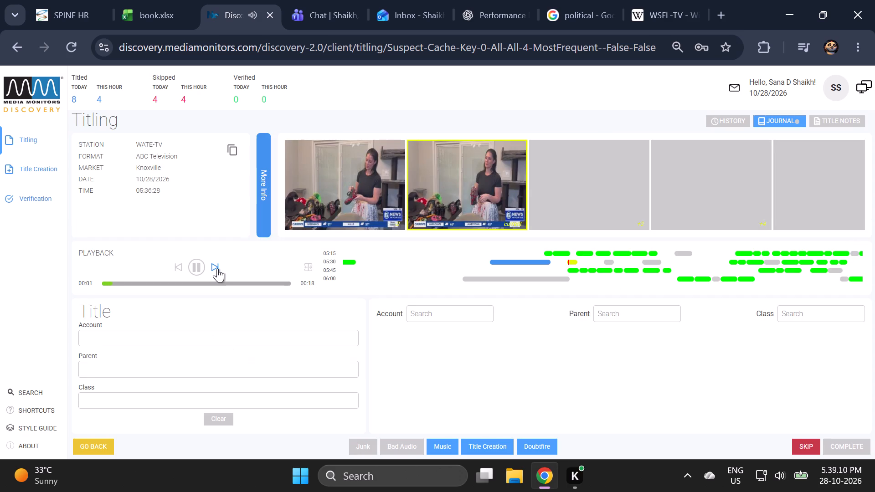
# Skim the WATE-TV Halloween costume news segment to near its end and mark it as Junk.
pyautogui.click(217, 268)
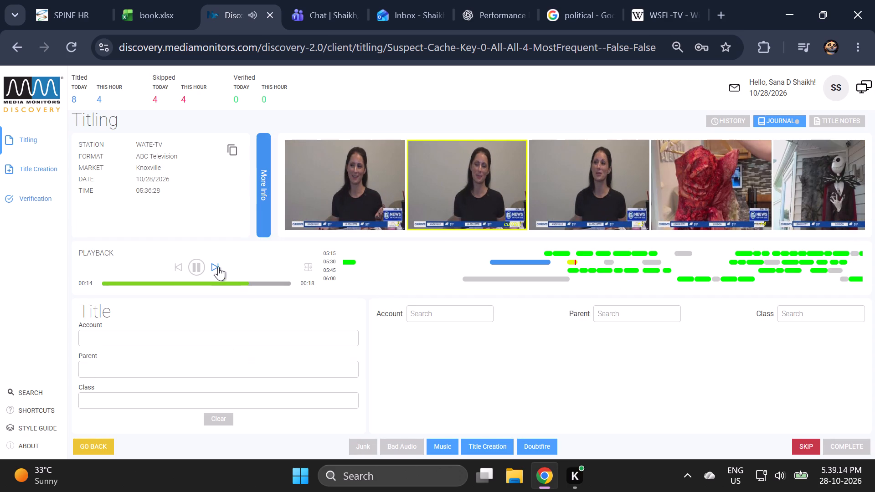
pyautogui.click(361, 447)
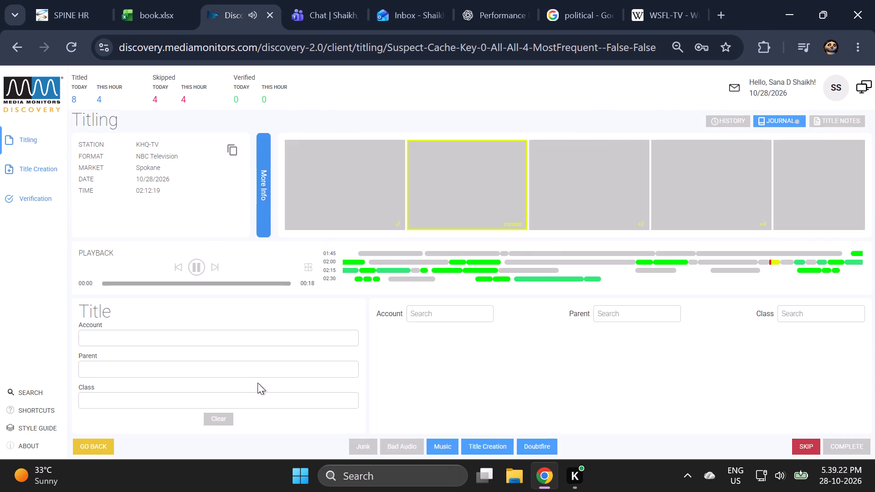
# Skim the KHQ-TV Idaho football segment to near its end and mark it as Junk.
pyautogui.click(215, 267)
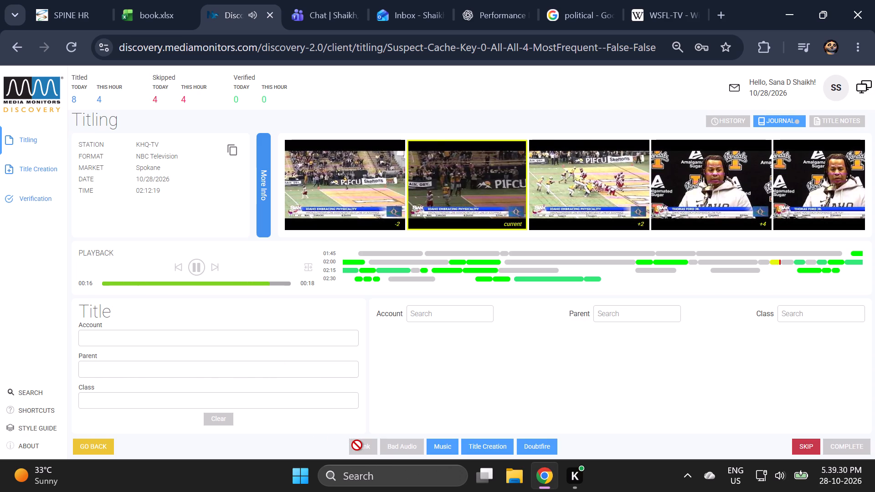
pyautogui.click(357, 445)
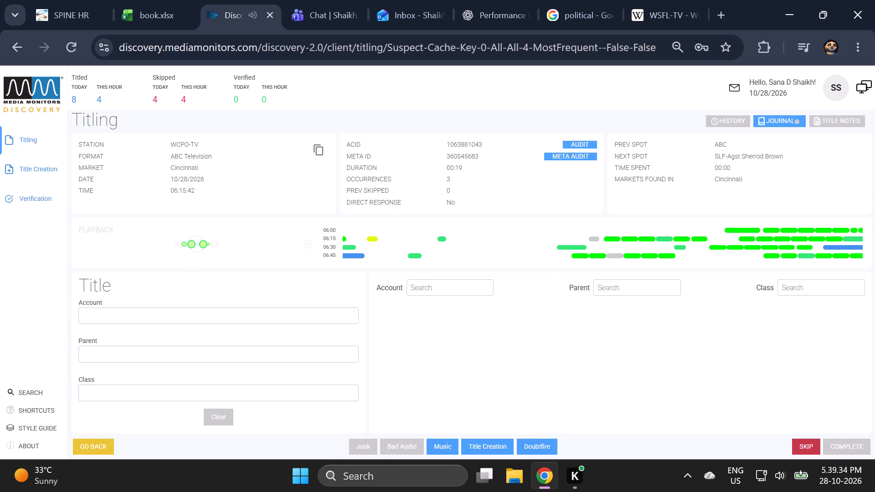
# Skim the WCPO-TV news segment about the Cincinnati State career closet to near its end and mark it as Junk.
pyautogui.click(216, 266)
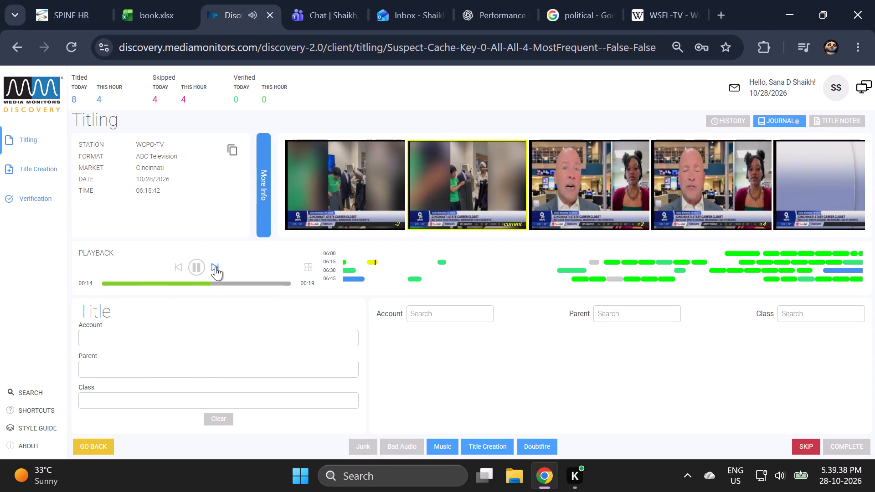
pyautogui.click(361, 446)
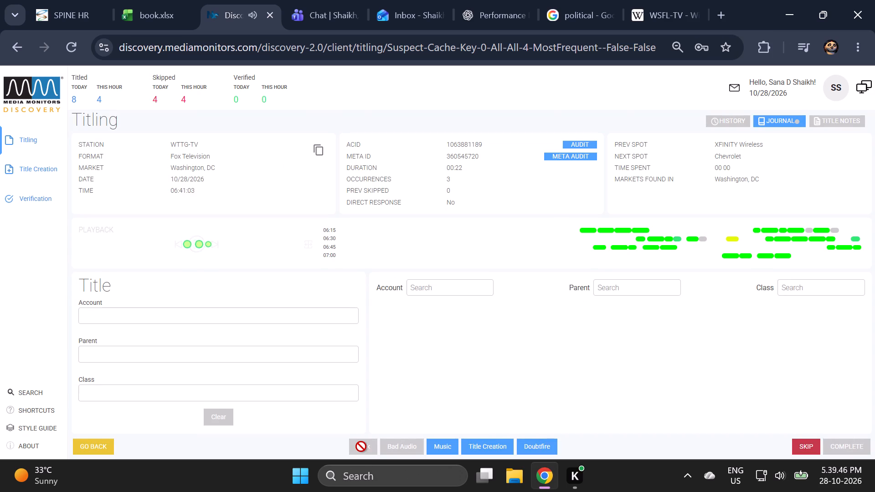
# Skim the WTTG-TV news segment about the crypto romance scam to near its end and mark it as Junk.
pyautogui.click(219, 266)
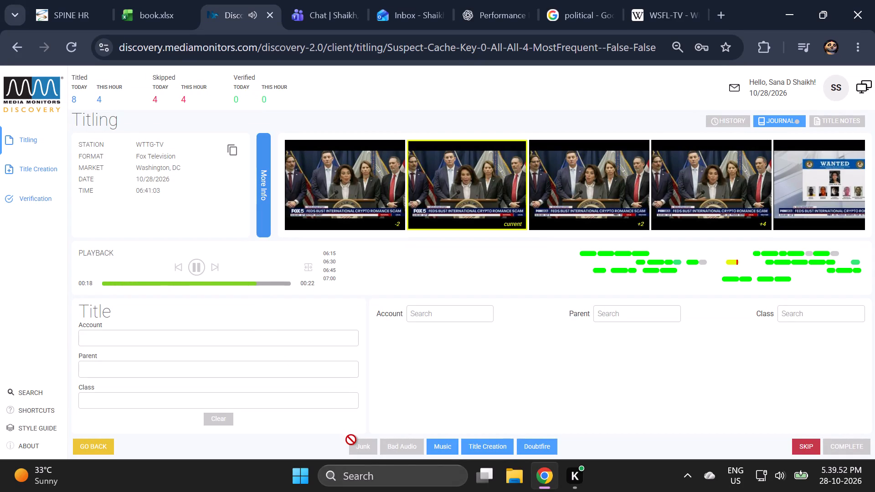
pyautogui.click(358, 448)
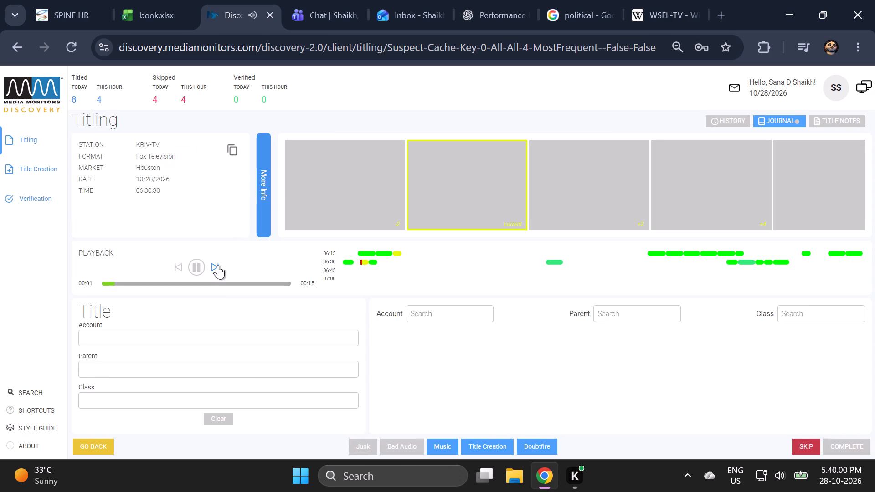
# Skim the KRIV-TV political ad toward its end to identify the advertiser.
pyautogui.click(218, 265)
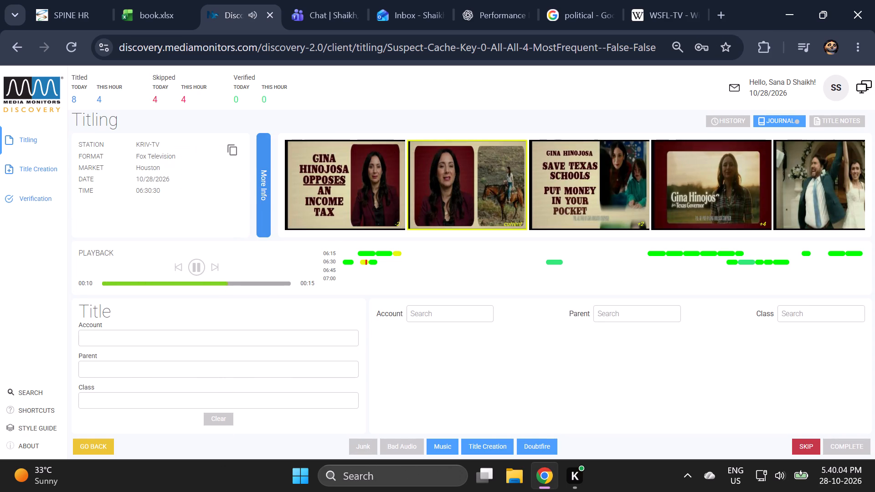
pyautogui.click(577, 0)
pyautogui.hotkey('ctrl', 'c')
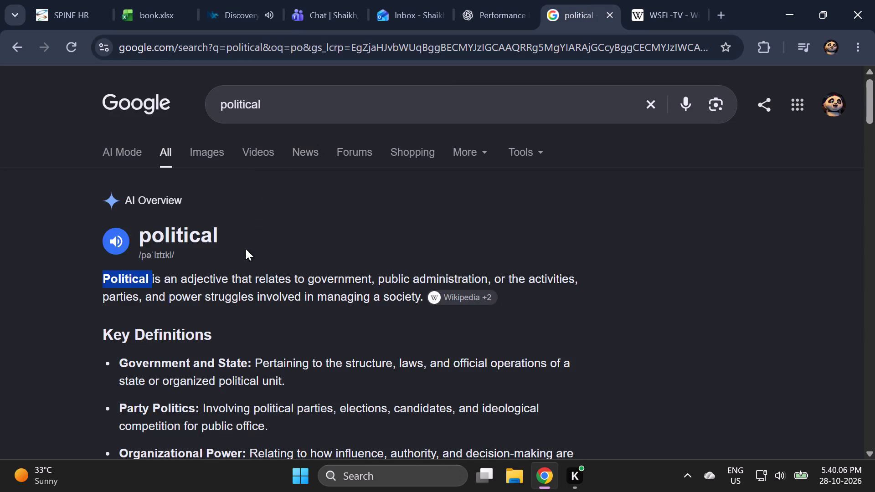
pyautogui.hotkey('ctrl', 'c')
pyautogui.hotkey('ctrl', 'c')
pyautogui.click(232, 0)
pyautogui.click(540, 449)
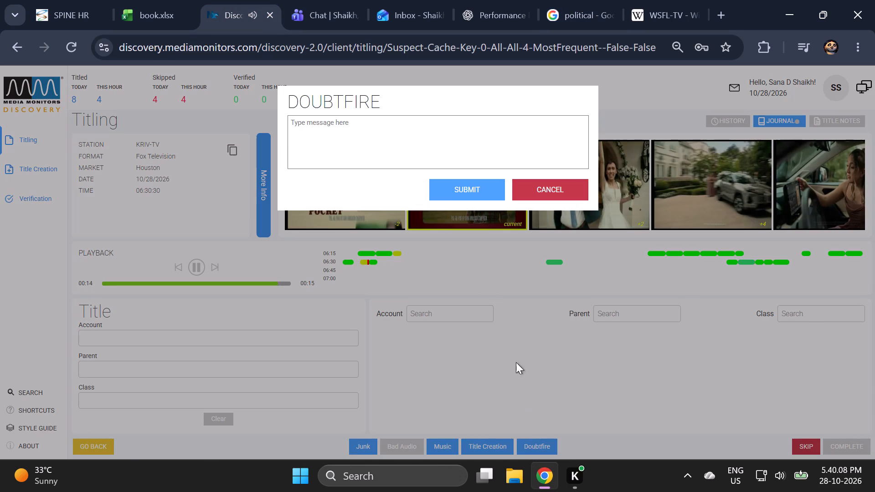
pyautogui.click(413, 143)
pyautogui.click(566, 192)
# Search the accounts for "gina hinojos" and assign Gina Hinojosa For Governor to the KRIV-TV ad.
pyautogui.keyDown('ctrl'); pyautogui.scroll(3, 557, 309); pyautogui.keyUp('ctrl')
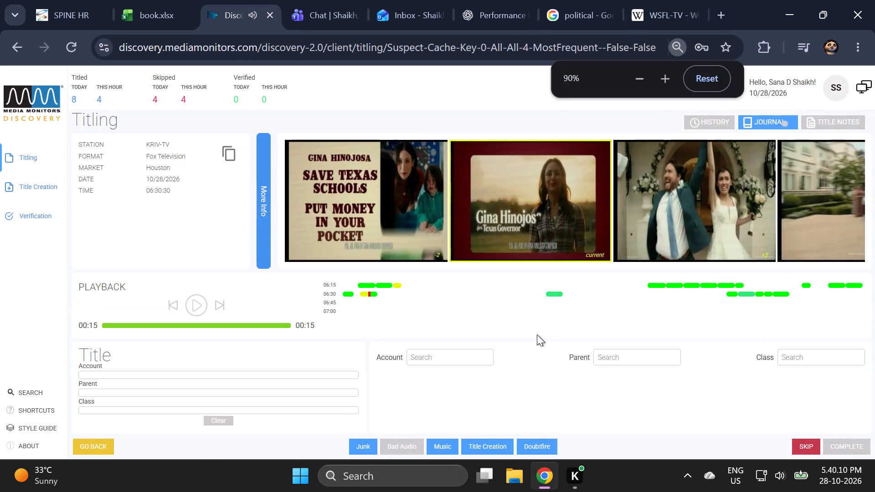
pyautogui.click(463, 356)
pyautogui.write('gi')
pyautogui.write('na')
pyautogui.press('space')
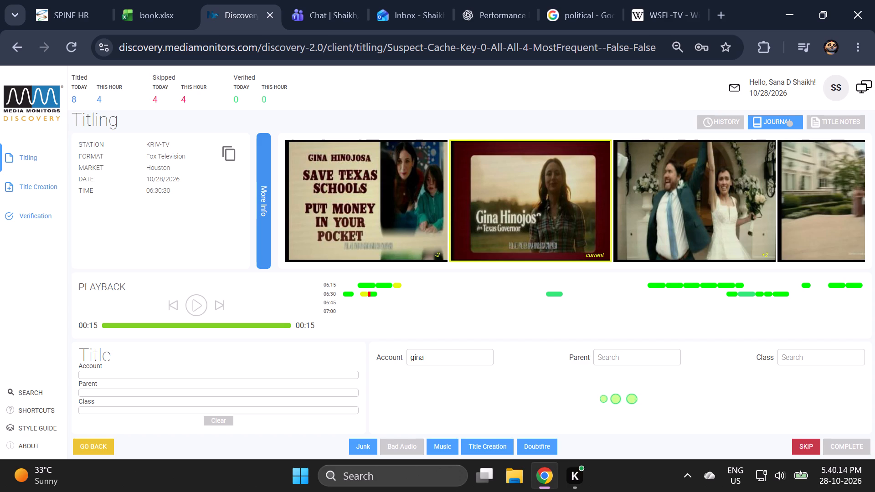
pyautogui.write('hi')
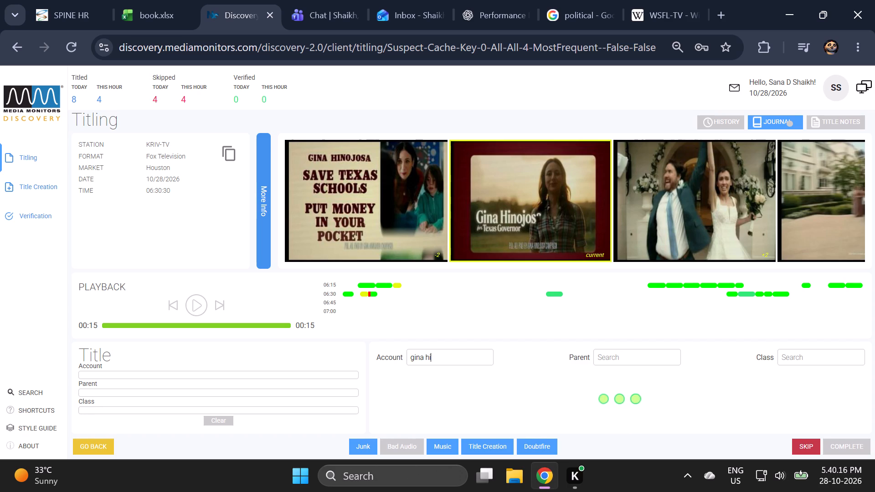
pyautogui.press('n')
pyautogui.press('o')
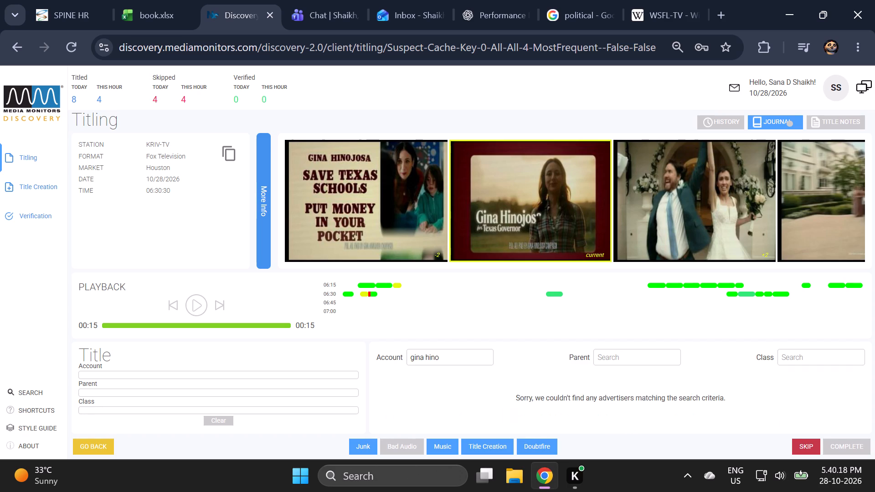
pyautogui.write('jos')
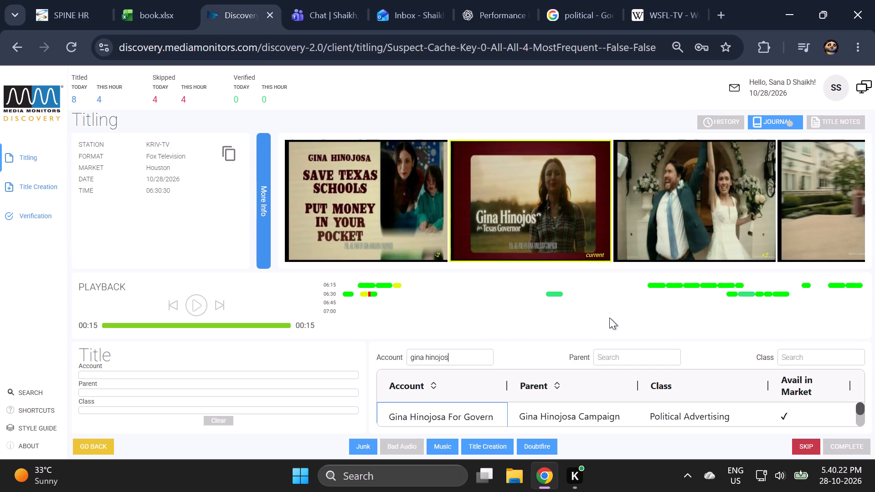
pyautogui.keyDown('ctrl'); pyautogui.scroll(4, 611, 318); pyautogui.keyUp('ctrl')
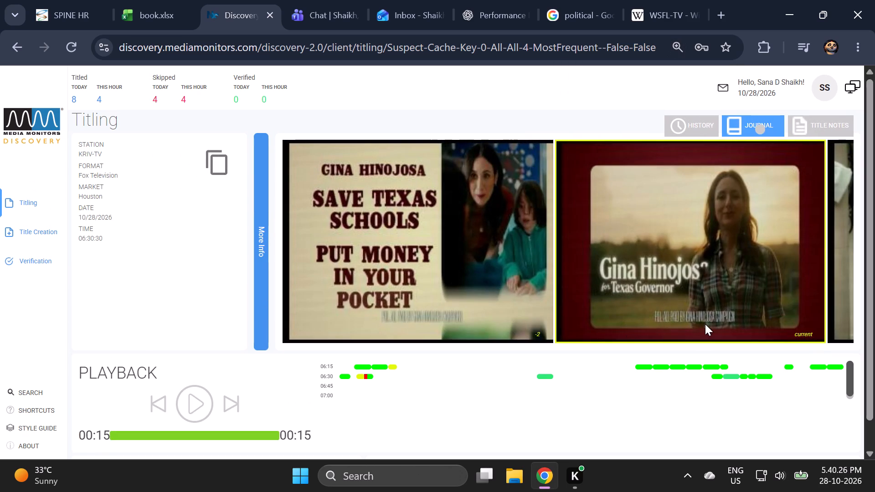
pyautogui.keyDown('ctrl'); pyautogui.scroll(-7, 587, 361); pyautogui.keyUp('ctrl')
pyautogui.click(545, 379)
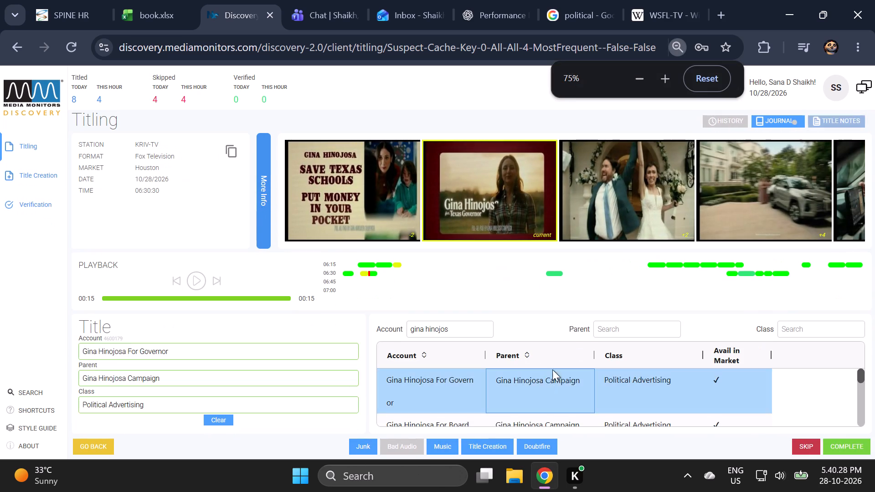
# Check the other matching accounts, replay the ad from its start, and reselect the account after searching for its full name, Gina Hinojosa For Governor.
pyautogui.keyDown('ctrl'); pyautogui.scroll(-1, 576, 315); pyautogui.keyUp('ctrl')
pyautogui.click(256, 339)
pyautogui.hotkey('ctrl', 'c')
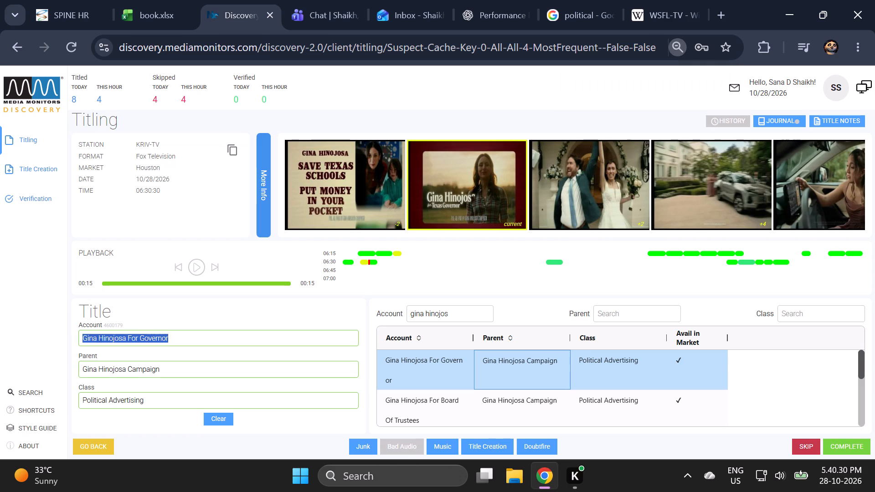
pyautogui.scroll(-1, 628, 370)
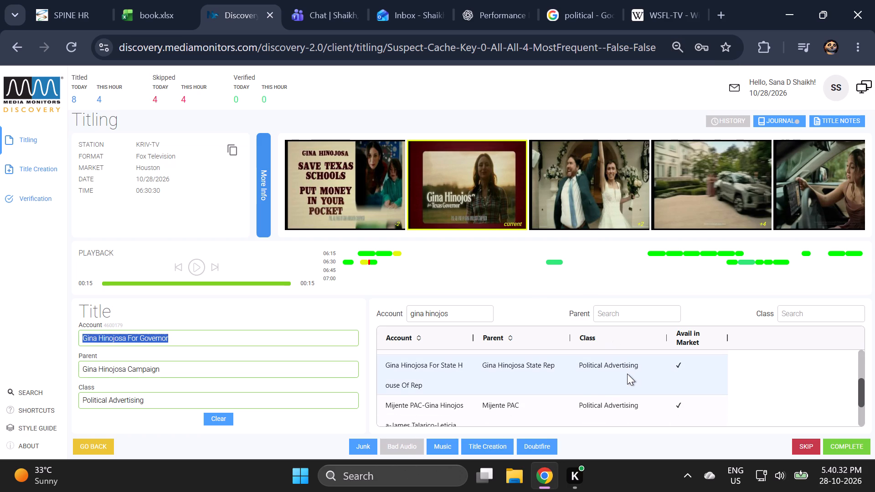
pyautogui.scroll(-1, 627, 374)
pyautogui.click(176, 270)
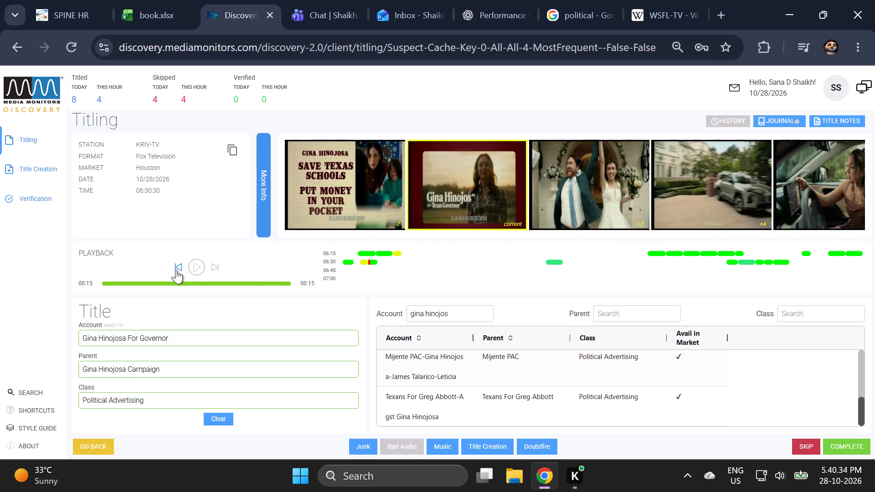
pyautogui.keyDown('ctrl'); pyautogui.click(228, 341); pyautogui.keyUp('ctrl')
pyautogui.hotkey('ctrl', 'c')
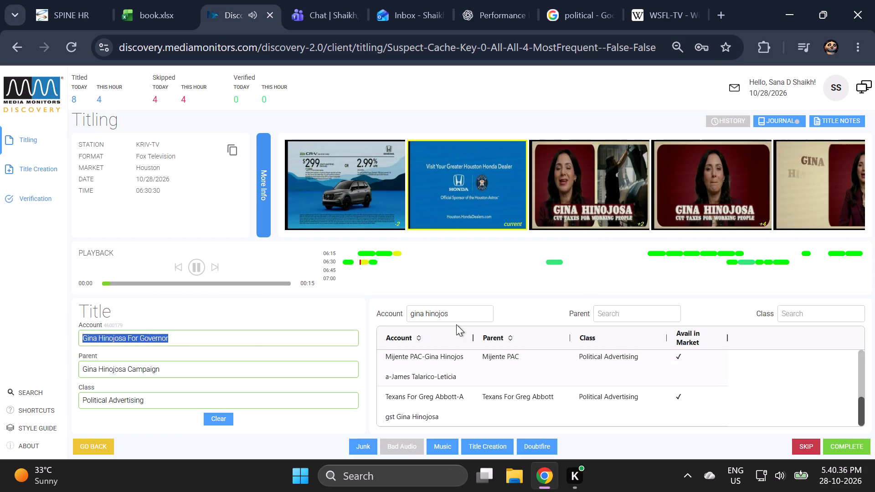
pyautogui.keyDown('ctrl'); pyautogui.click(456, 315); pyautogui.keyUp('ctrl')
pyautogui.hotkey('ctrl', 'v')
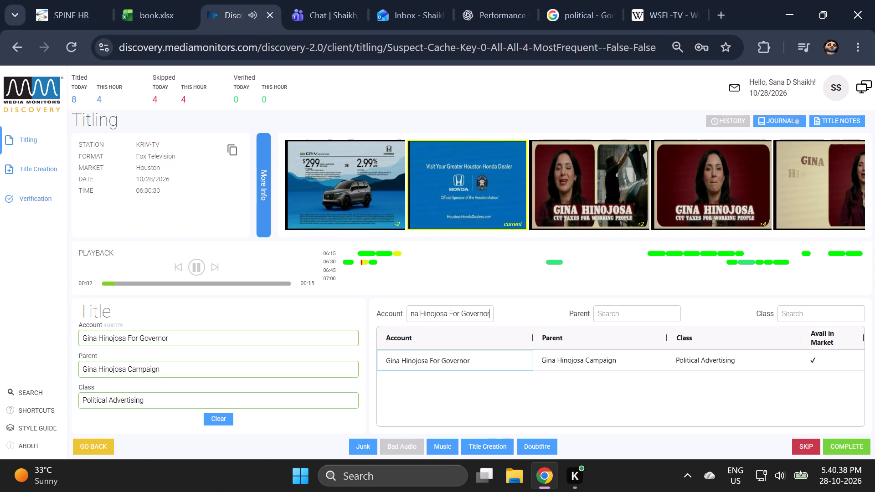
pyautogui.click(448, 351)
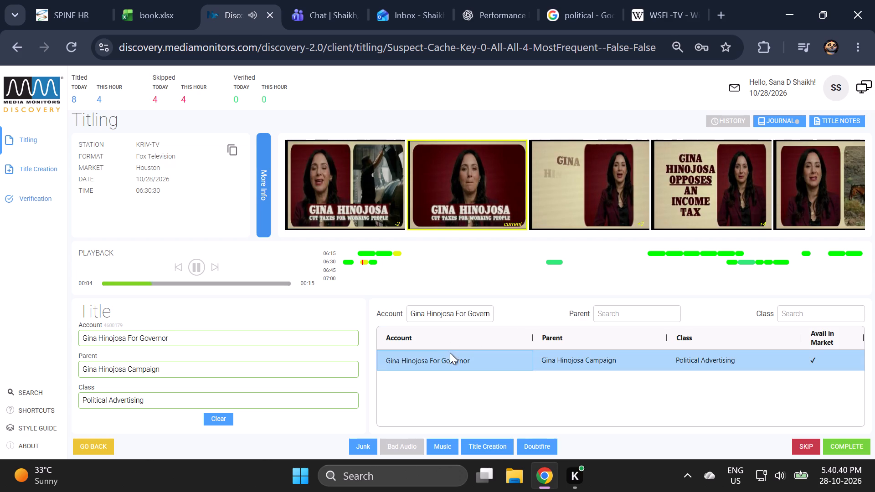
# Open the YouTube video linked in the newest title note for Gina Hinojosa For Governor, replacing the WSFL-TV Wikipedia page, and check it.
pyautogui.click(819, 122)
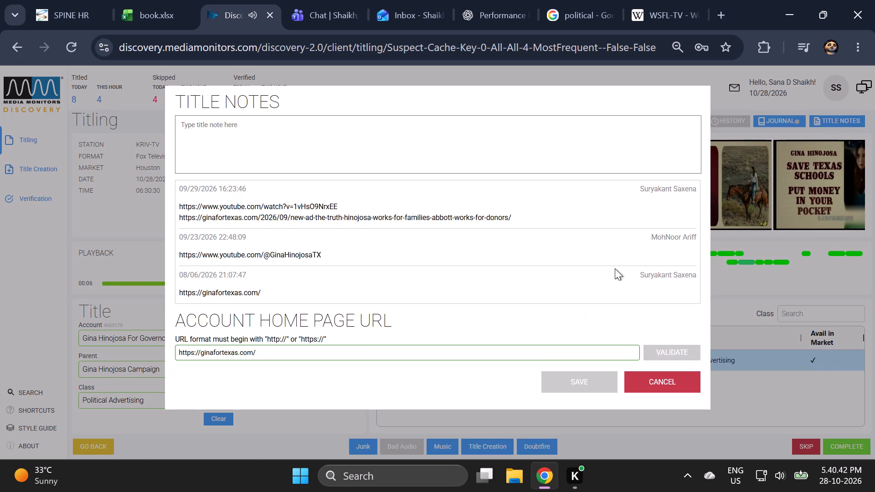
pyautogui.moveTo(340, 207); pyautogui.dragTo(173, 205)
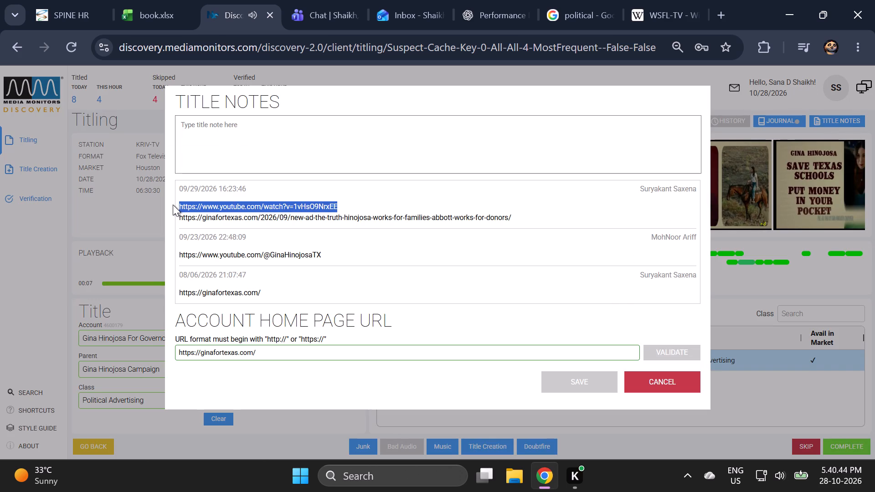
pyautogui.hotkey('ctrl', 'c')
pyautogui.click(668, 7)
pyautogui.click(587, 46)
pyautogui.hotkey('ctrl', 'v')
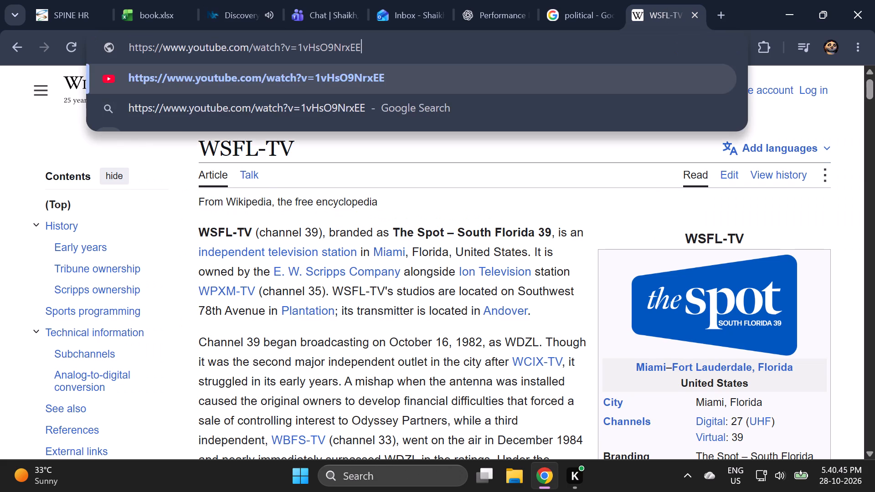
pyautogui.press('Return')
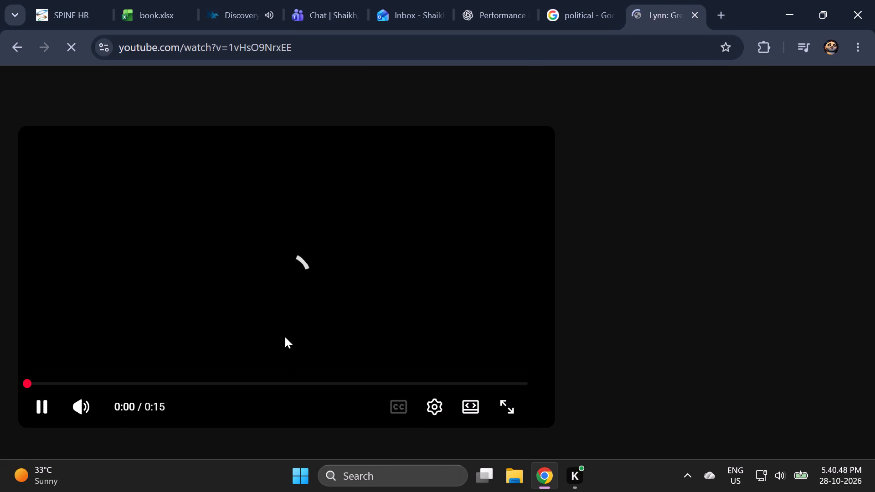
pyautogui.click(272, 276)
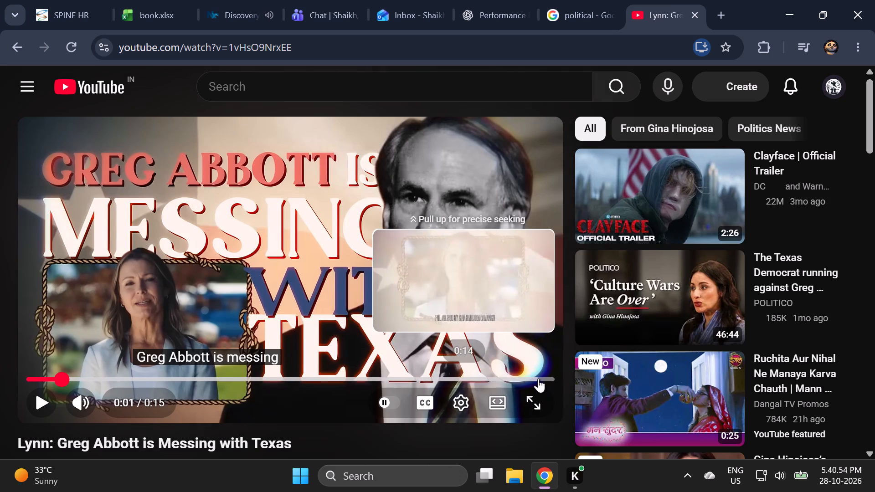
pyautogui.scroll(-1, 382, 318)
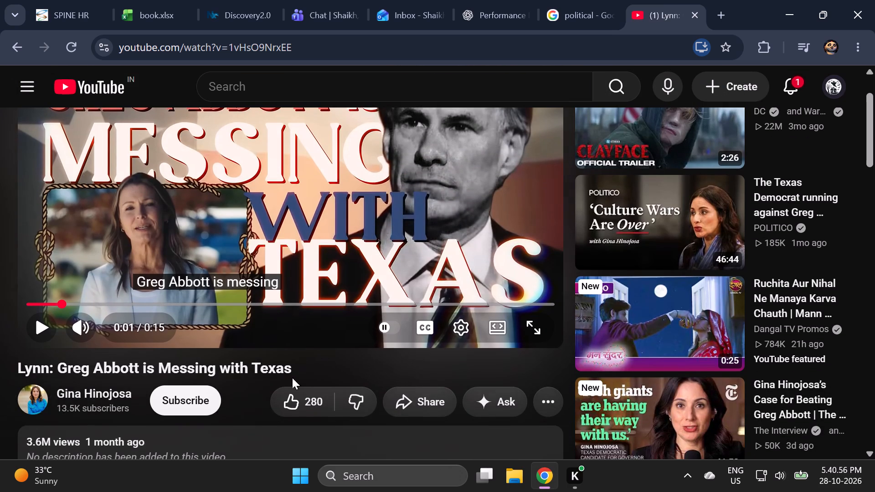
# Look through the videos on the Gina Hinojosa YouTube channel for the aired ad, then return to Discovery and close the title notes.
pyautogui.click(106, 398)
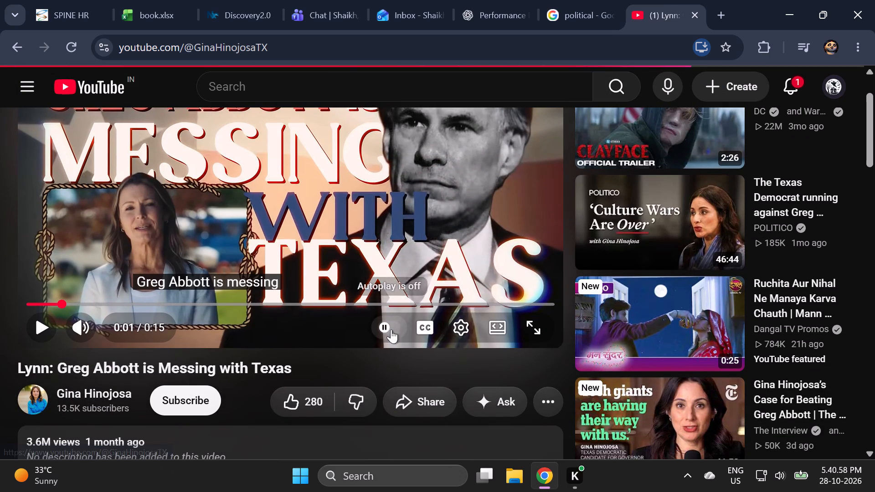
pyautogui.click(102, 392)
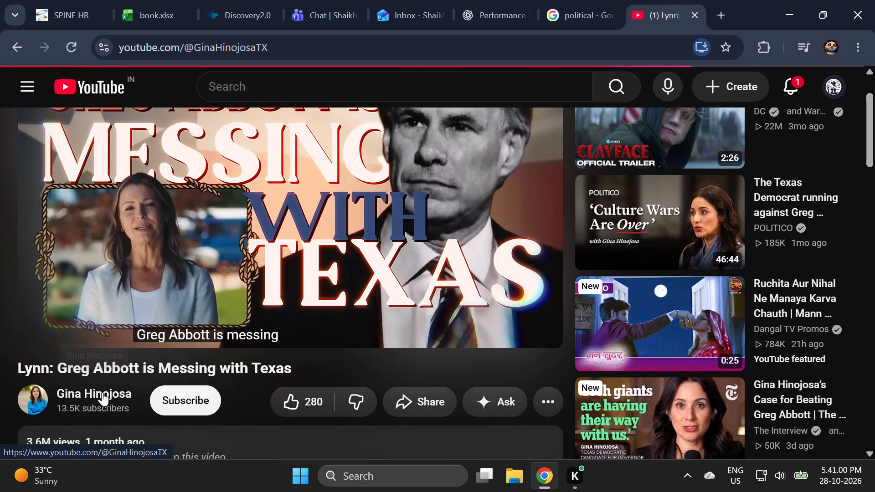
pyautogui.scroll(-2, 451, 348)
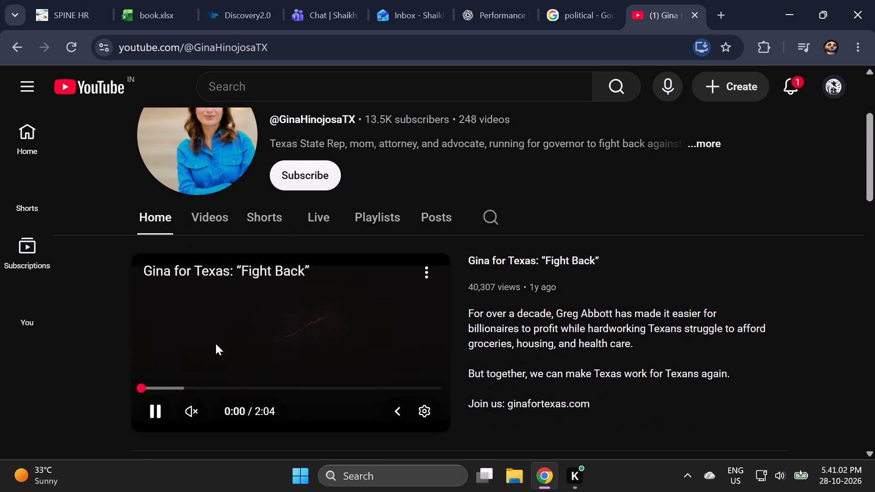
pyautogui.click(216, 224)
pyautogui.scroll(-2, 424, 399)
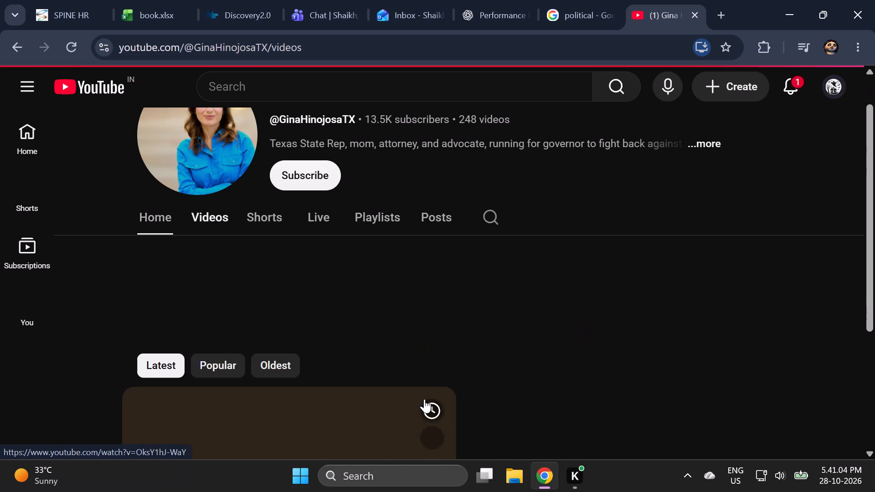
pyautogui.scroll(-2, 594, 190)
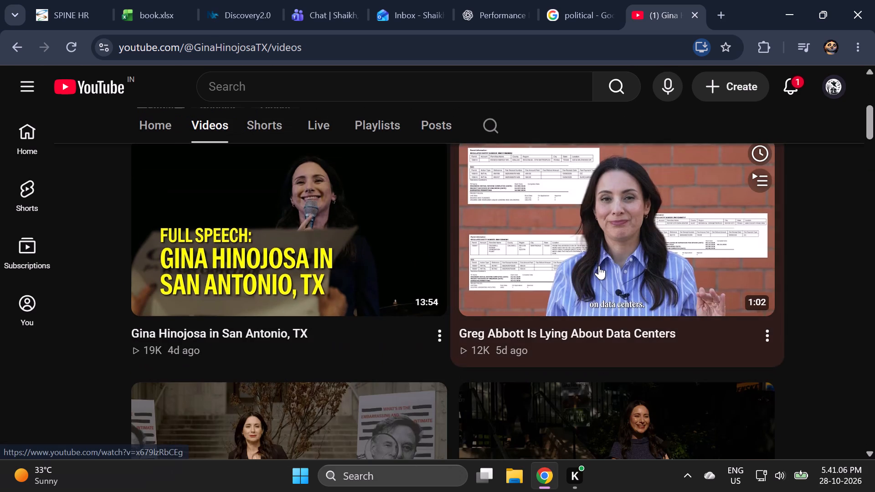
pyautogui.scroll(-5, 805, 251)
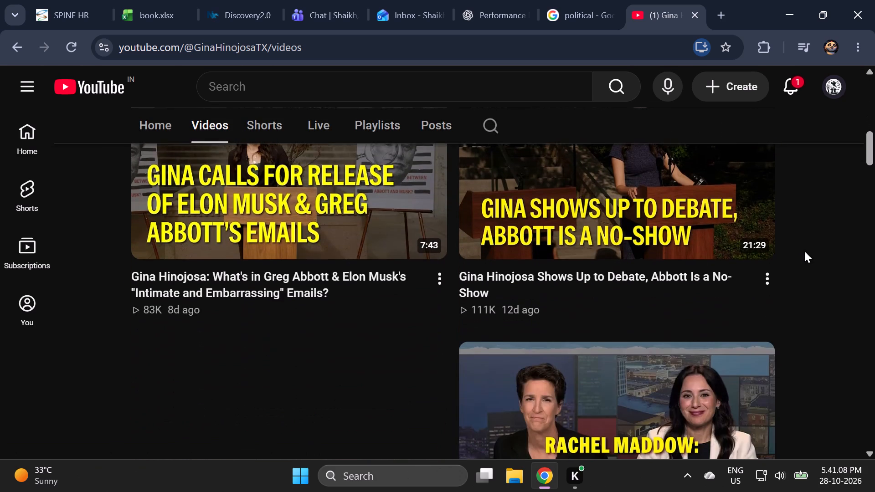
pyautogui.scroll(-5, 804, 251)
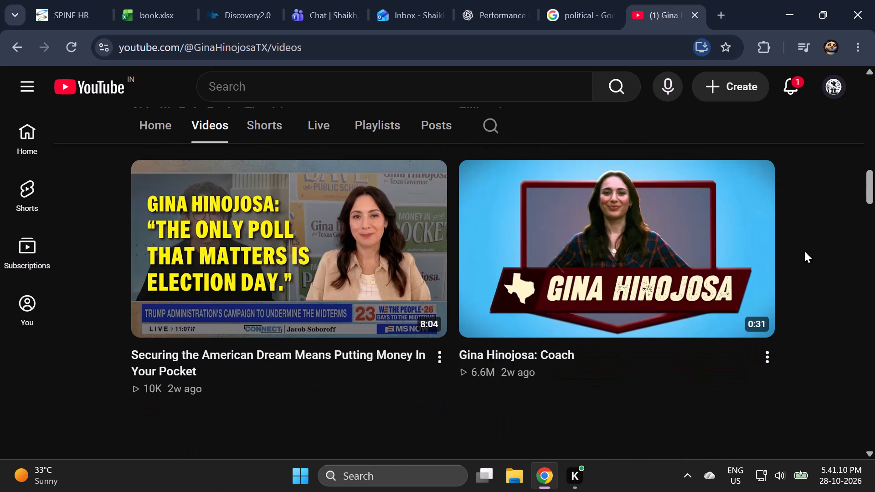
pyautogui.scroll(-3, 804, 251)
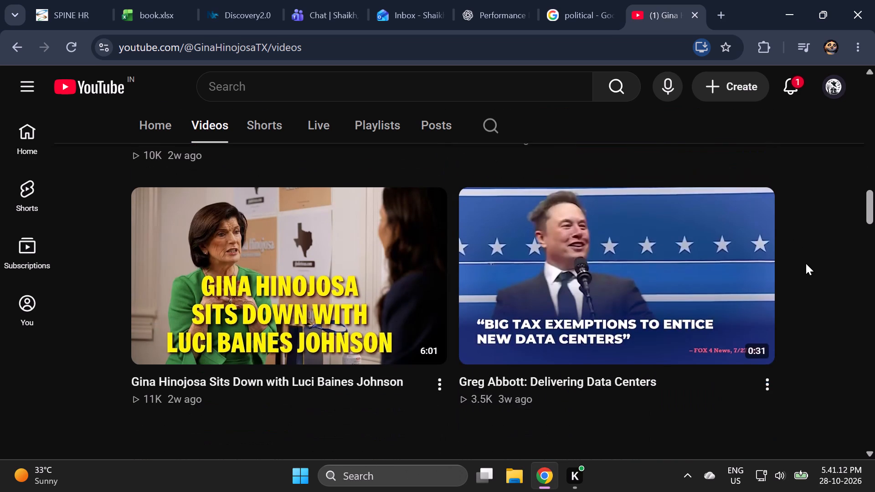
pyautogui.click(233, 0)
pyautogui.click(659, 372)
# Copy the account name Gina Hinojosa For Governor from Discovery into cell B2248 of the book workbook.
pyautogui.click(658, 364)
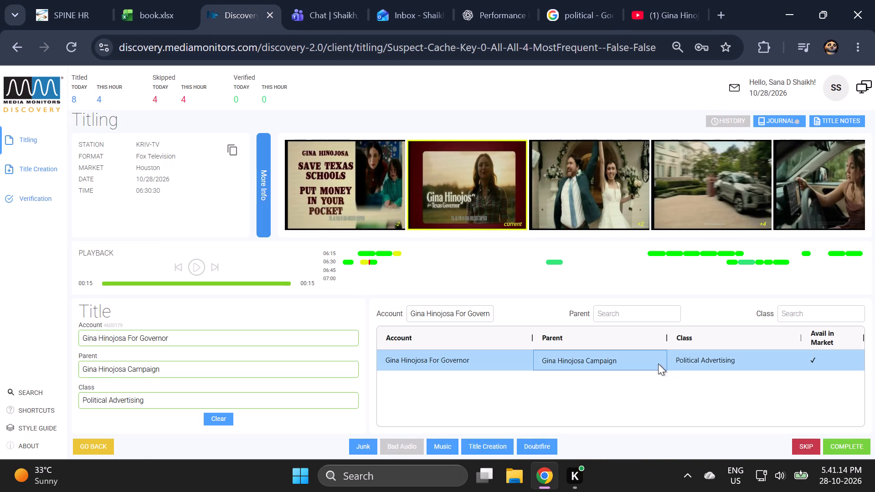
pyautogui.click(203, 339)
pyautogui.hotkey('ctrl', 'c')
pyautogui.click(185, 0)
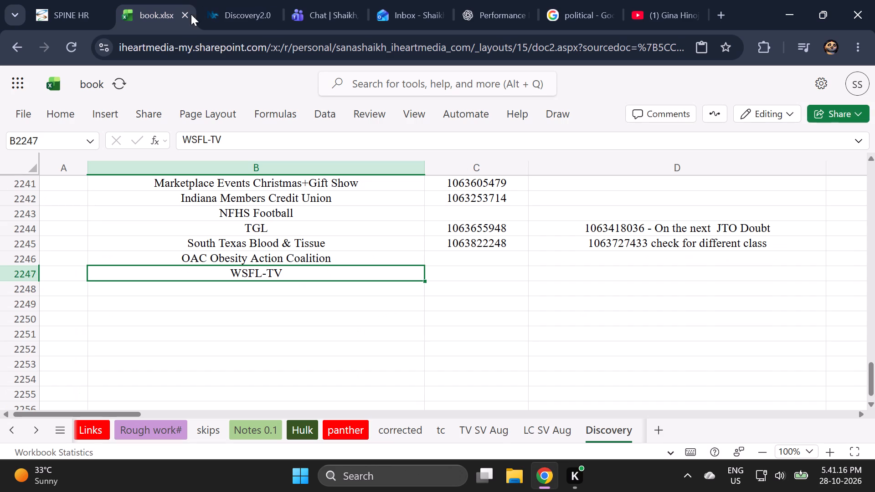
pyautogui.doubleClick(279, 287)
pyautogui.hotkey('ctrl', 'v')
pyautogui.click(228, 0)
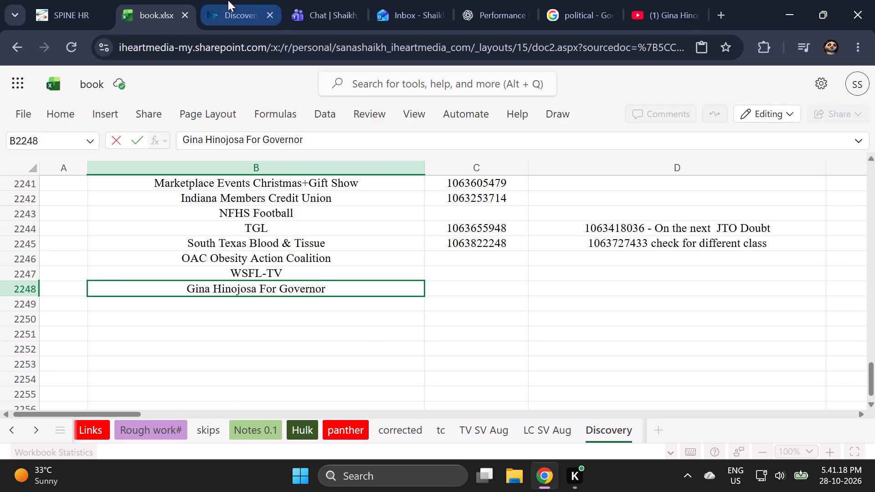
pyautogui.click(255, 154)
pyautogui.click(261, 154)
pyautogui.moveTo(358, 138); pyautogui.dragTo(303, 145)
pyautogui.hotkey('ctrl', 'c')
pyautogui.click(173, 27)
pyautogui.doubleClick(433, 293)
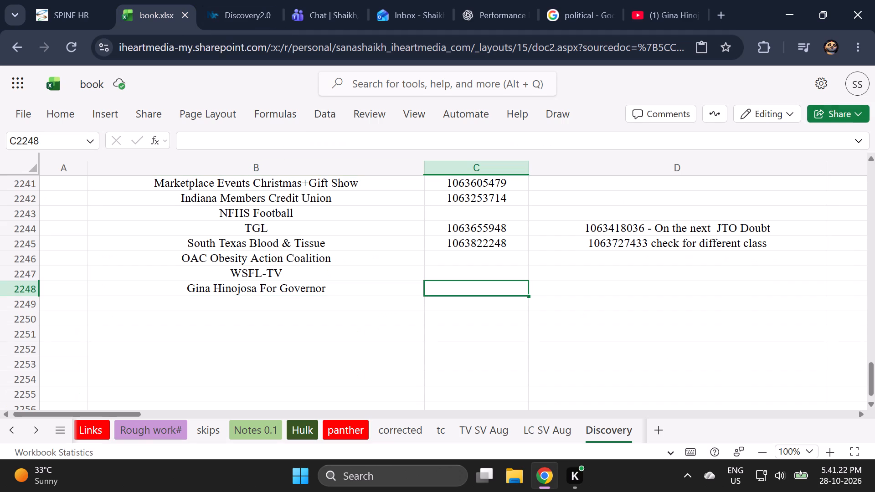
pyautogui.hotkey('ctrl', 'v')
# Return to Discovery, collapse the extra details and complete the KRIV-TV ad's title as Gina Hinojosa For Governor.
pyautogui.click(229, 10)
pyautogui.click(601, 212)
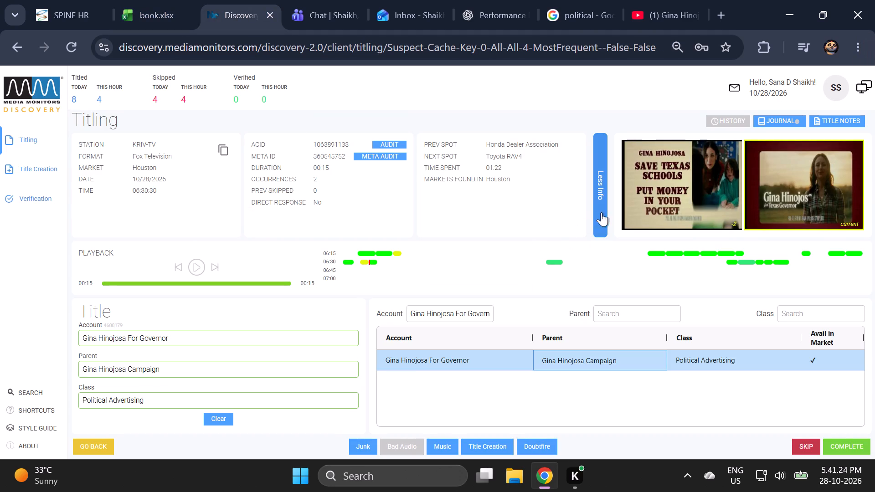
pyautogui.click(831, 350)
pyautogui.click(859, 448)
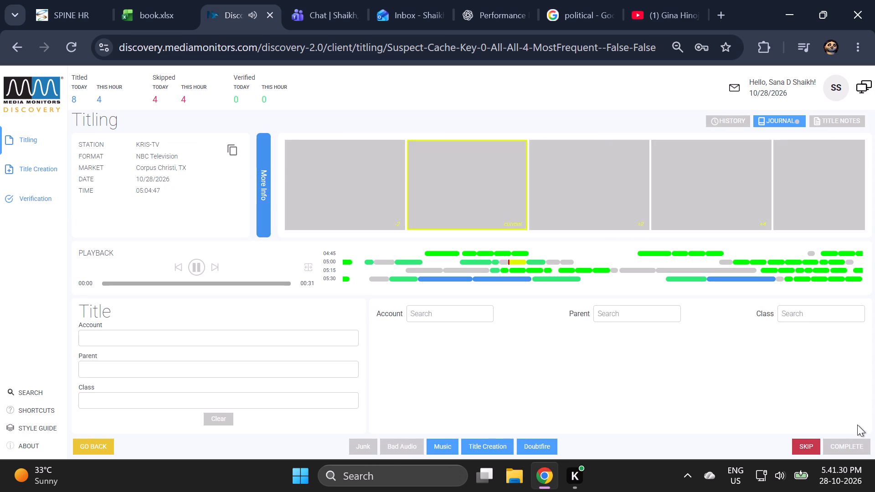
# Skim the KRIS-TV news segment about the political rally near its end and mark it as Junk.
pyautogui.click(214, 267)
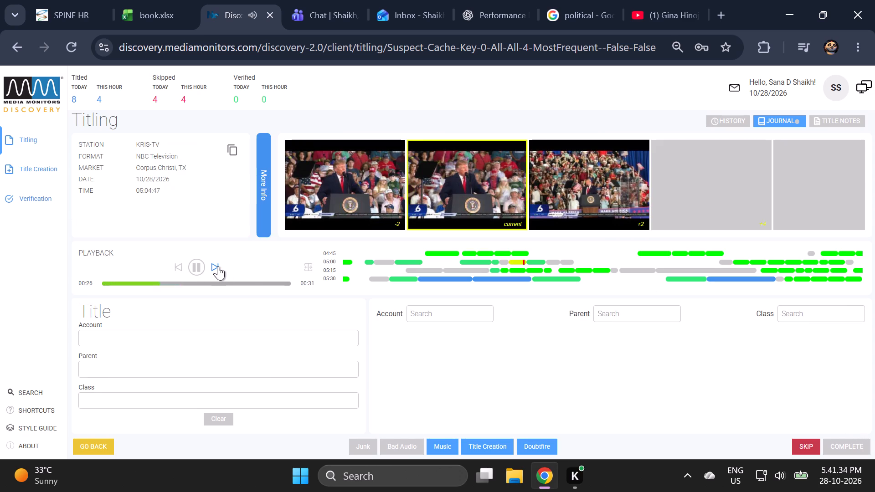
pyautogui.click(355, 446)
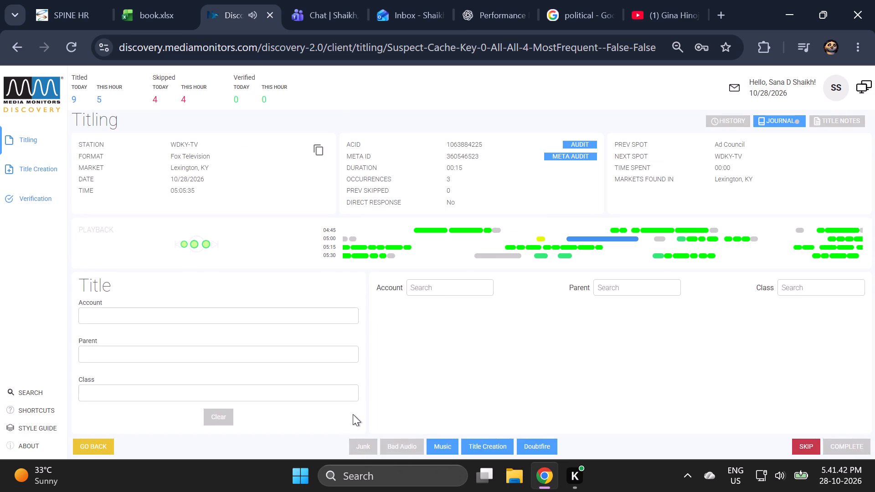
# Skim the WDKY-TV "Students Take the Lead" news segment toward its end and mark it as Junk.
pyautogui.click(350, 400)
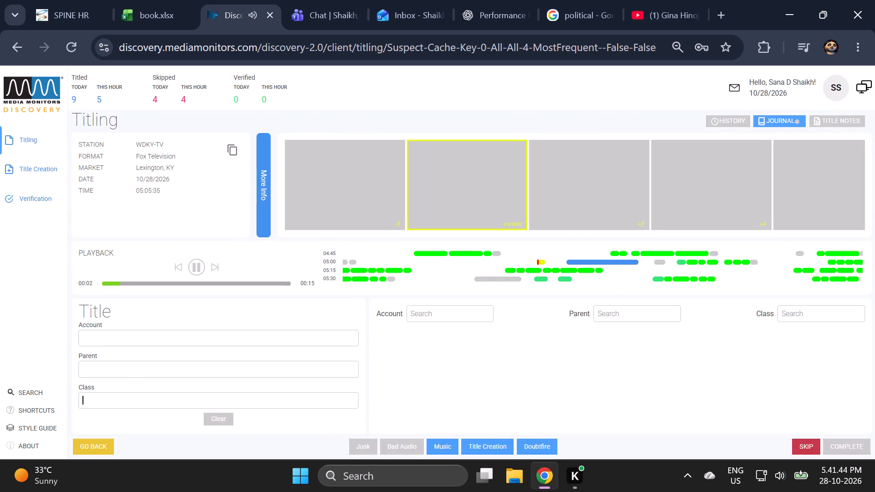
pyautogui.click(216, 269)
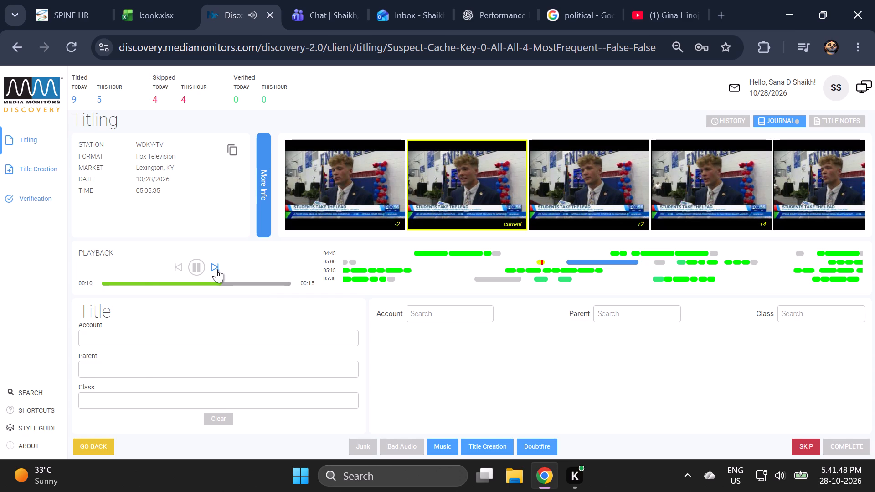
pyautogui.click(367, 442)
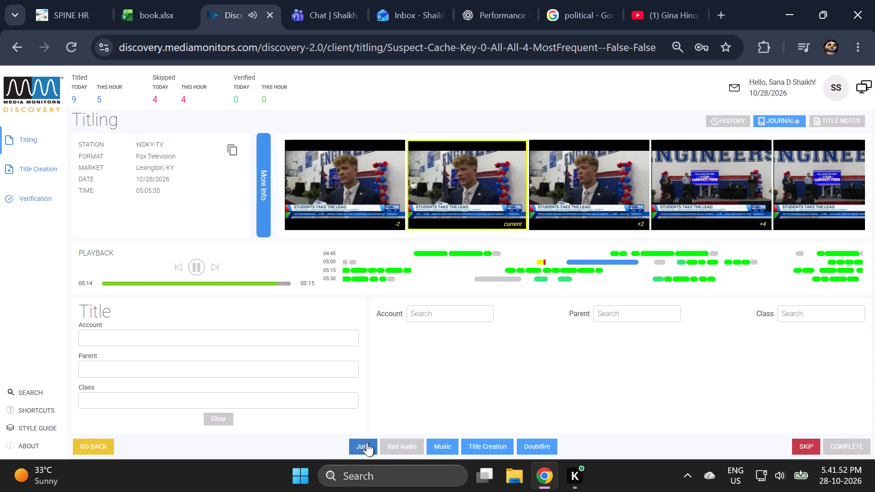
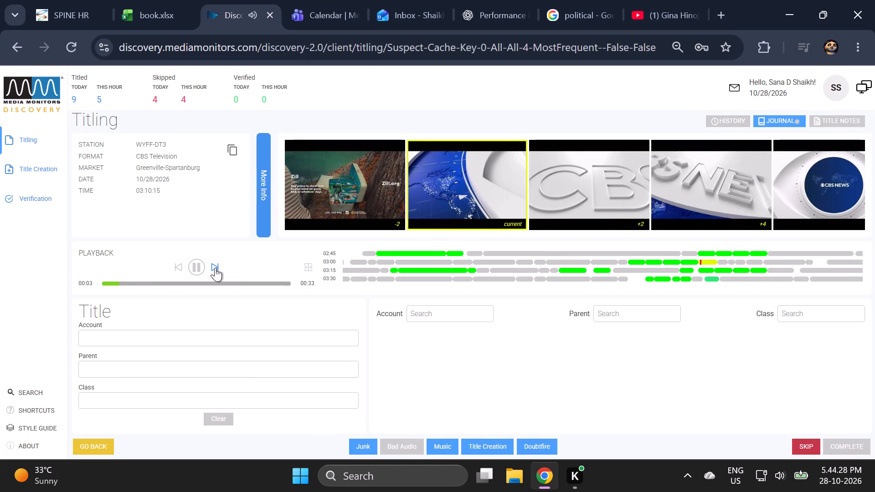
# Mark the WYFF-DT3 CBS News Roundup segment as Junk.
pyautogui.click(360, 440)
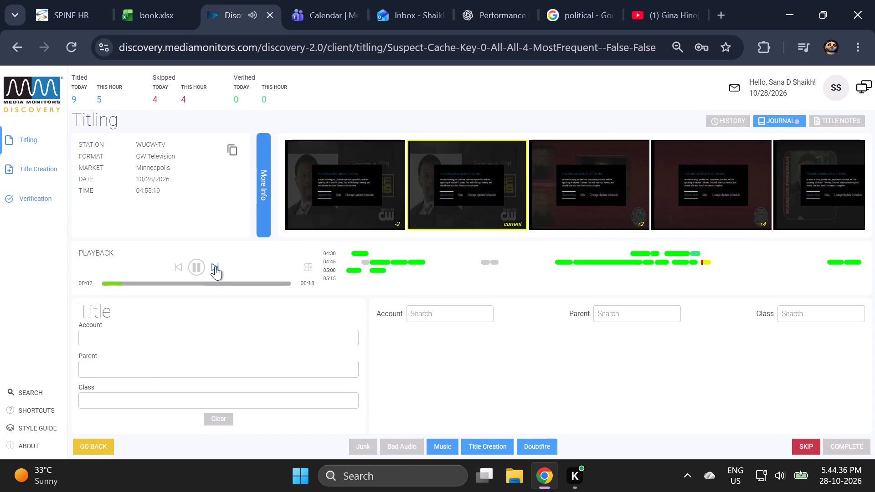
# Audit the WUCW-TV segment's airplays with video on, load the 10/27/2026 04:26 airing, and collapse the extra details.
pyautogui.click(259, 227)
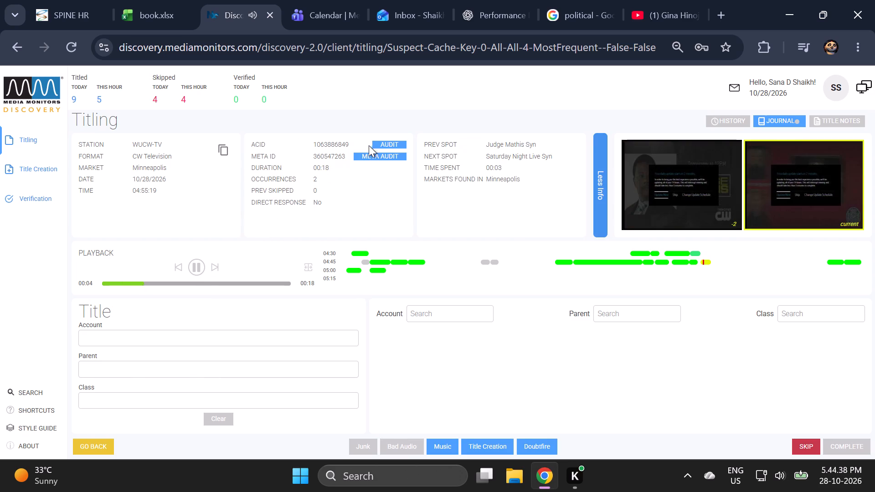
pyautogui.click(373, 146)
pyautogui.click(212, 369)
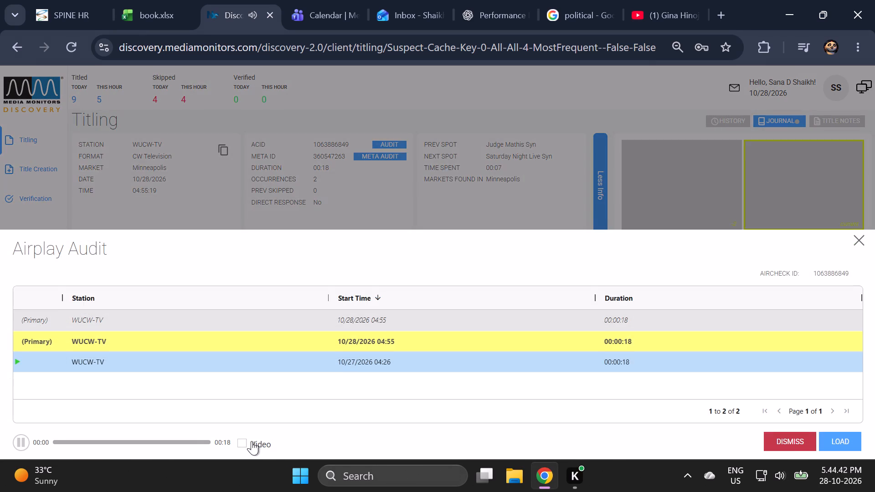
pyautogui.click(245, 442)
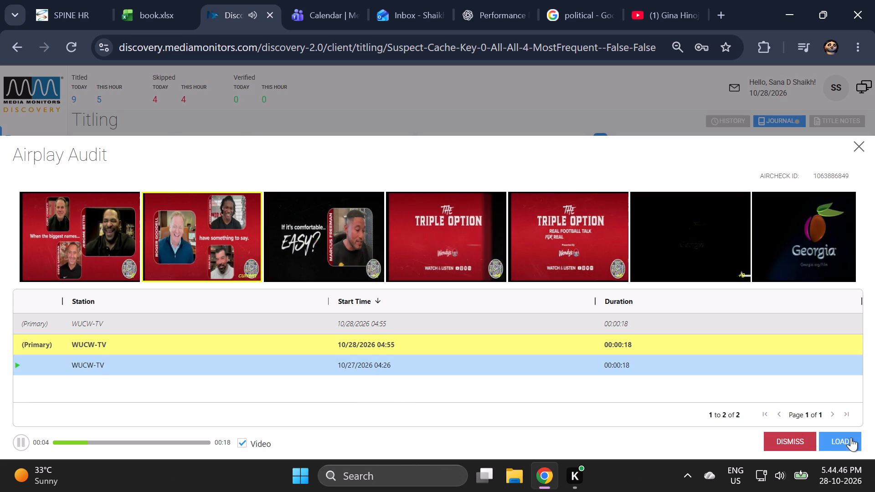
pyautogui.click(850, 441)
pyautogui.click(601, 179)
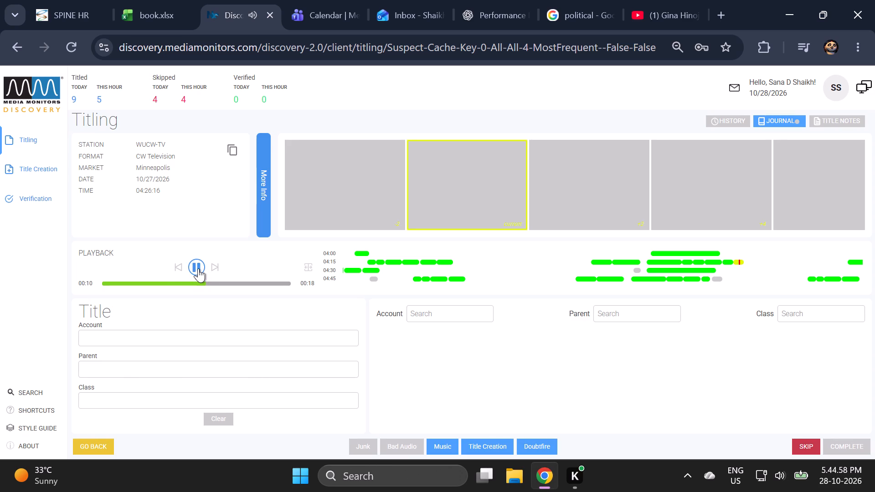
# Split the WUCW-TV segment's fingerprint at 00:09 and complete the split.
pyautogui.click(308, 270)
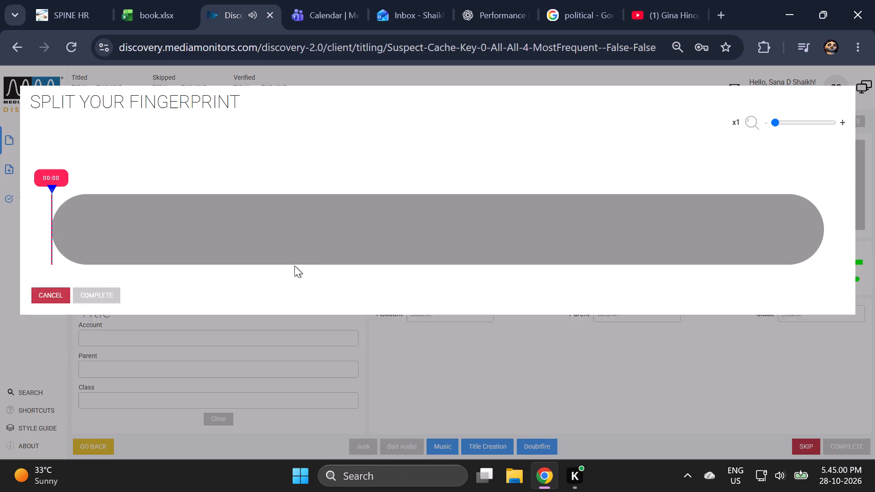
pyautogui.moveTo(53, 190); pyautogui.dragTo(457, 191)
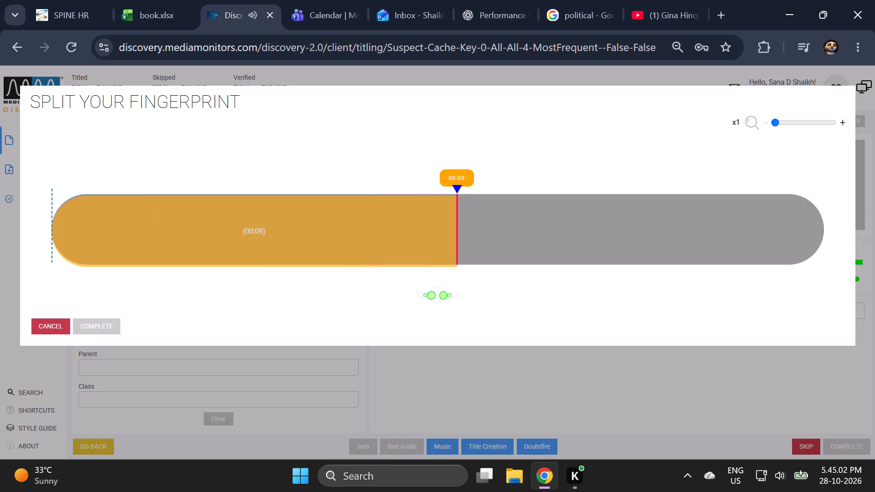
pyautogui.doubleClick(457, 191)
pyautogui.click(111, 328)
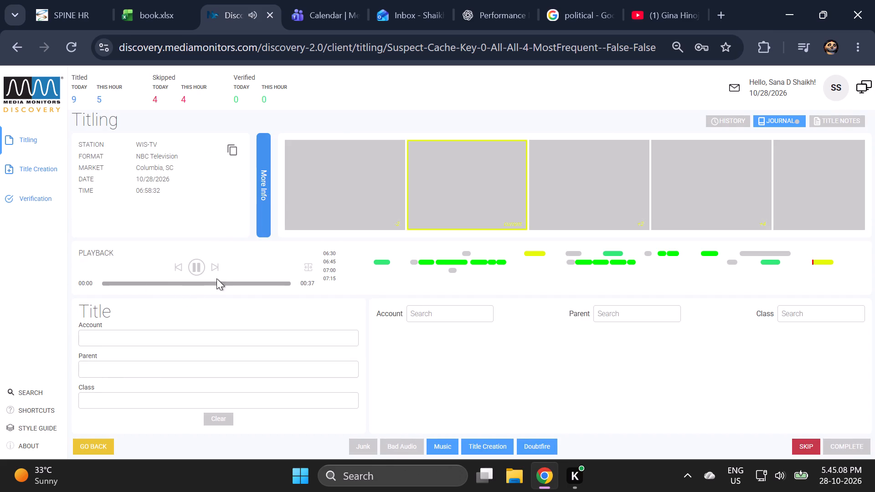
# Skim the WIS-TV news segment about the Kershaw County hate crime ordinance near its end and mark it as Junk.
pyautogui.click(218, 267)
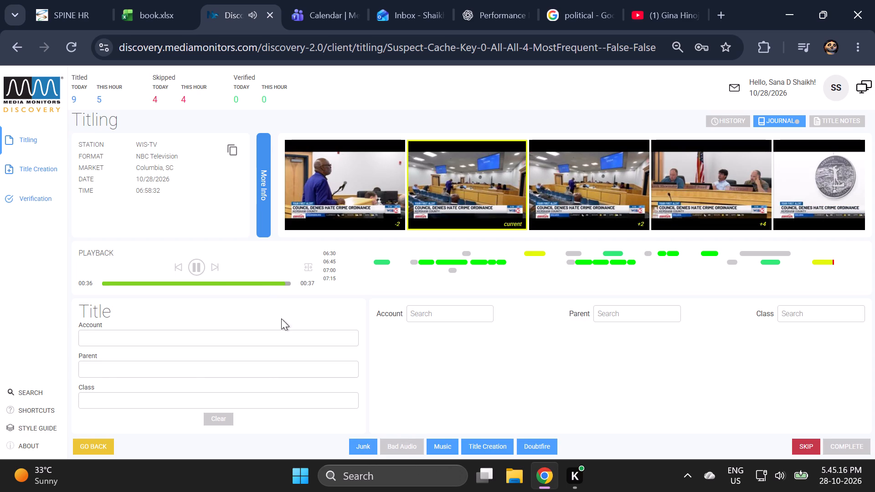
pyautogui.click(363, 443)
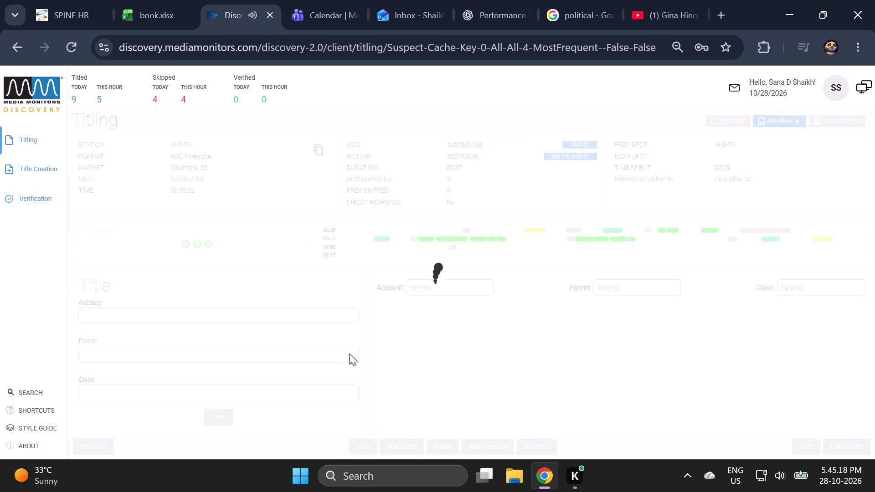
pyautogui.click(345, 344)
pyautogui.click(344, 348)
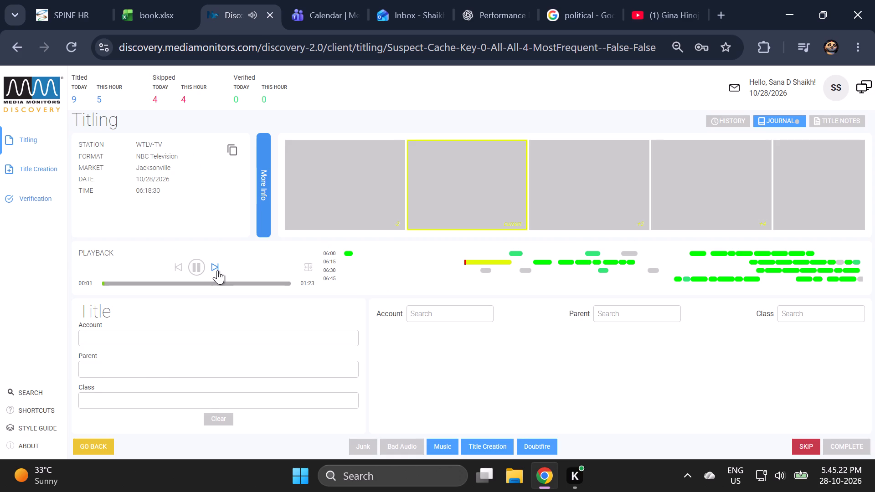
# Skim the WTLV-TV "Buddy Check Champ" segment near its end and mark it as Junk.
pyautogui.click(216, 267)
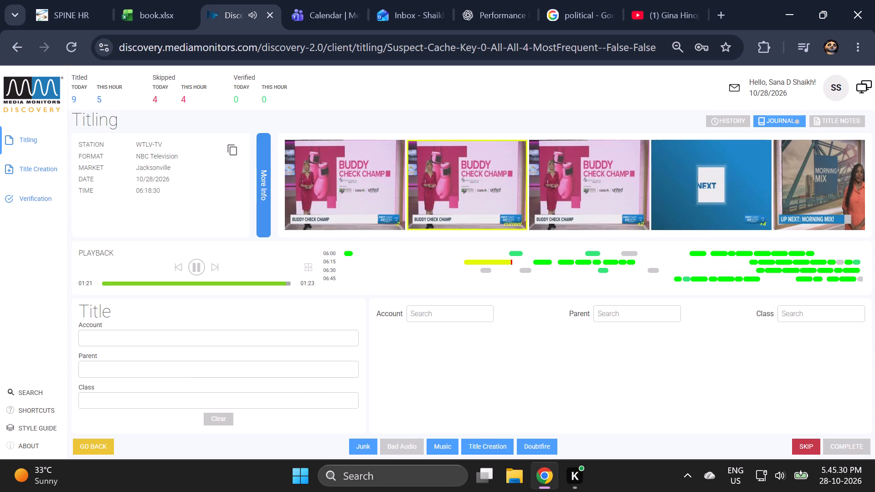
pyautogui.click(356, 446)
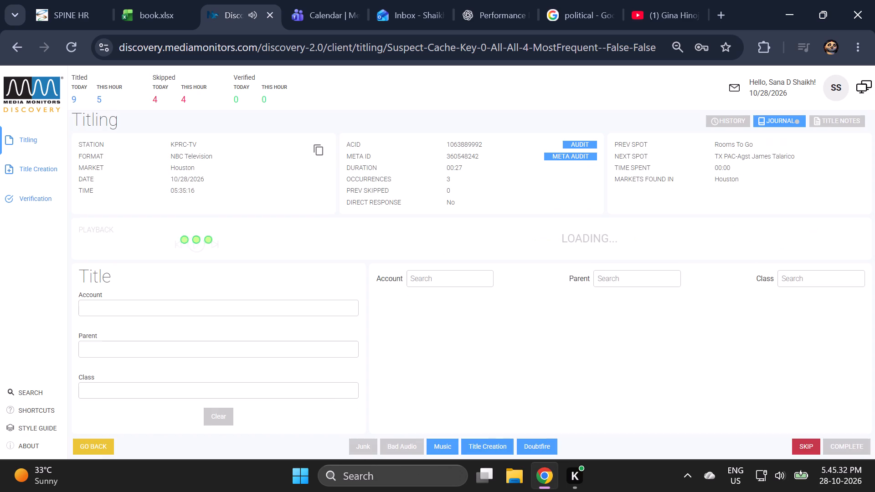
# Go back to the junked WTLV-TV segment, reopen it for changes and recheck the footage near its end.
pyautogui.click(89, 450)
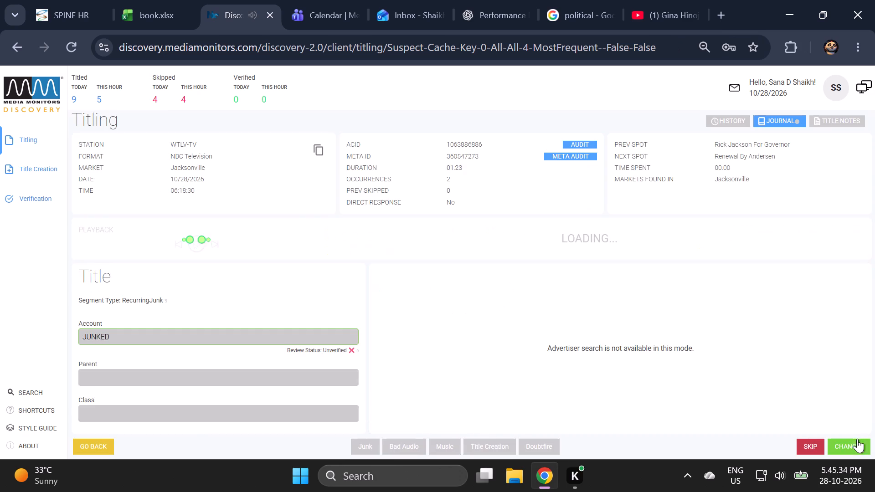
pyautogui.click(856, 444)
pyautogui.click(433, 244)
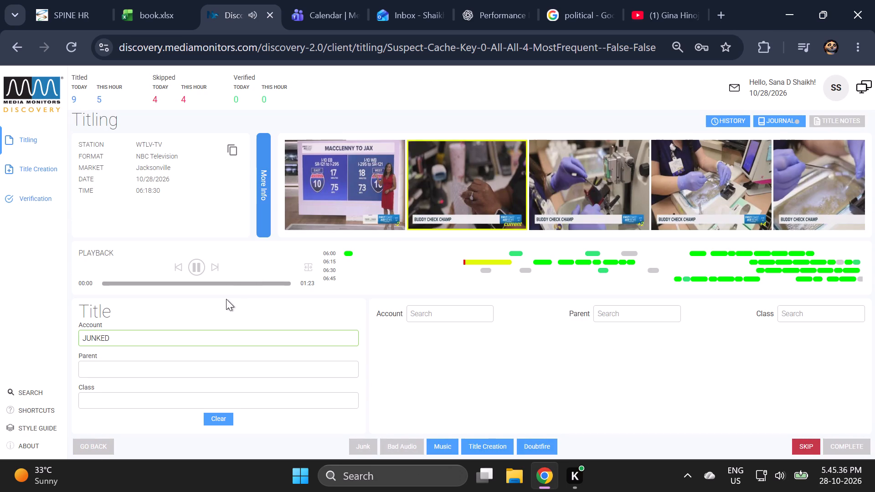
pyautogui.click(211, 265)
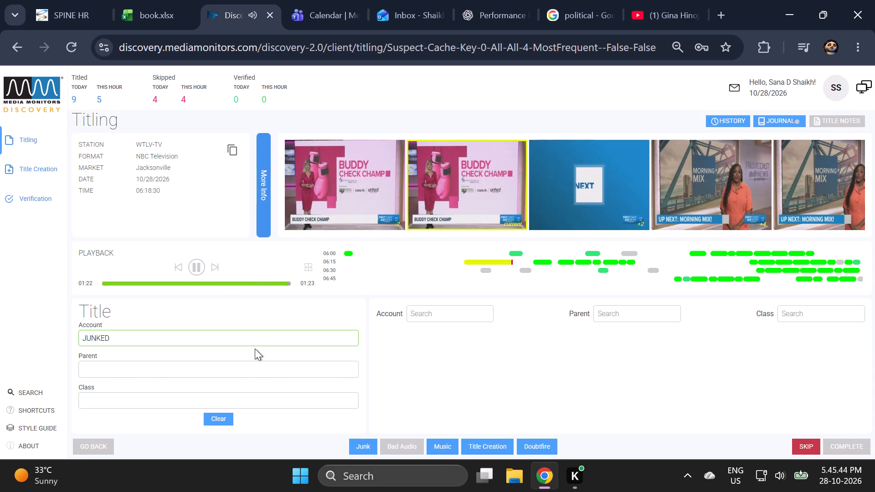
# Split the WTLV-TV fingerprint at 00:09, set the remaining 01:14 portion as Spot, and complete the split.
pyautogui.click(307, 267)
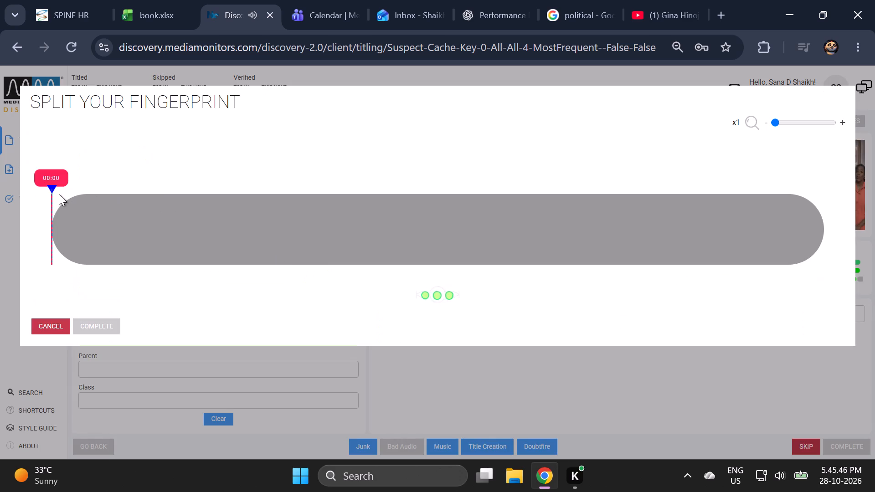
pyautogui.moveTo(54, 191); pyautogui.dragTo(133, 190)
pyautogui.moveTo(133, 190); pyautogui.dragTo(136, 190)
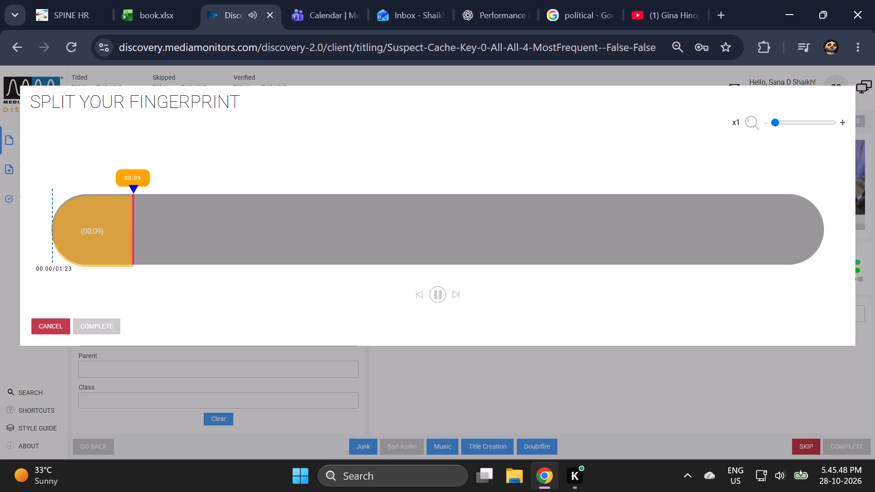
pyautogui.moveTo(136, 190); pyautogui.dragTo(137, 190)
pyautogui.doubleClick(137, 190)
pyautogui.click(480, 220)
pyautogui.click(493, 138)
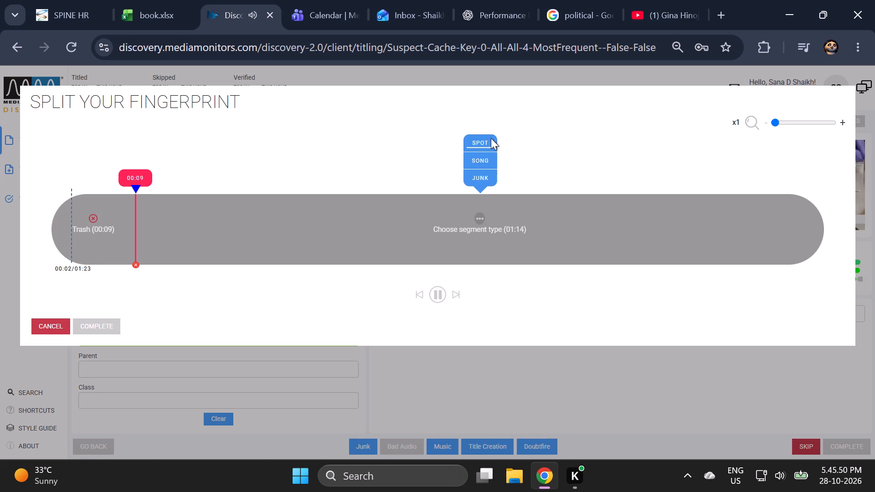
pyautogui.click(90, 334)
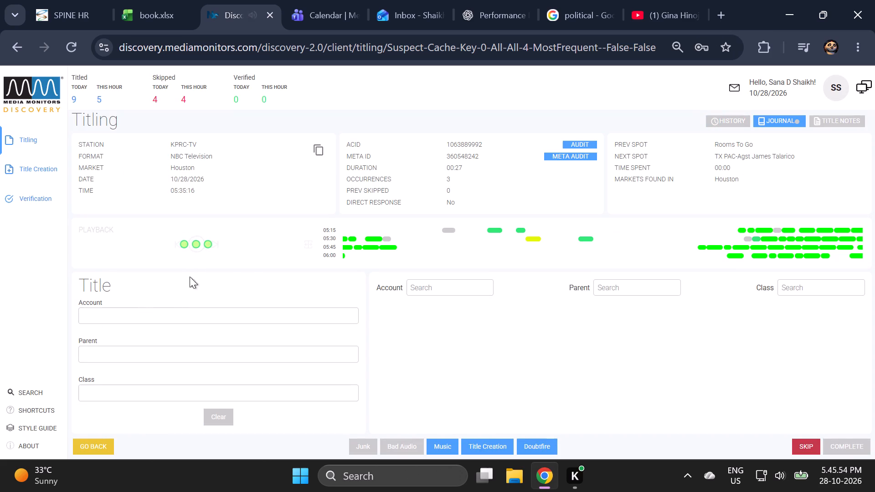
# Skim the KPRC-TV news segment about the Fort Bend human trafficking task force near its end and mark it as Junk.
pyautogui.click(200, 336)
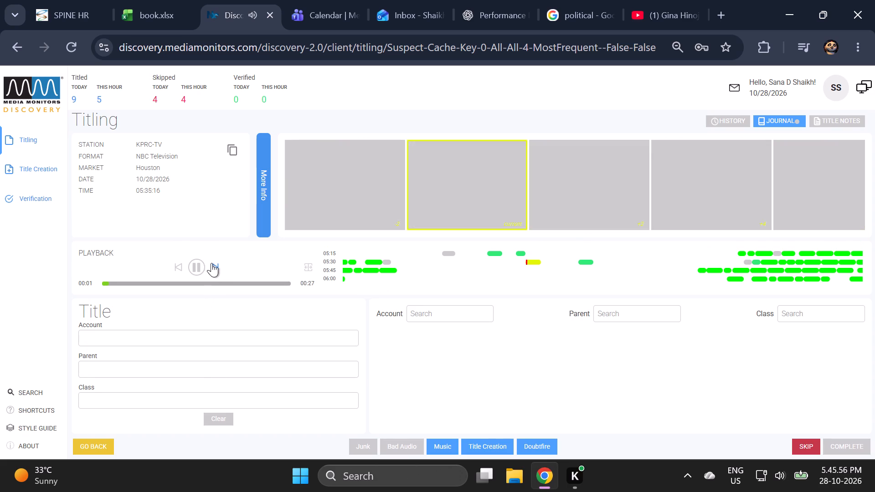
pyautogui.click(215, 268)
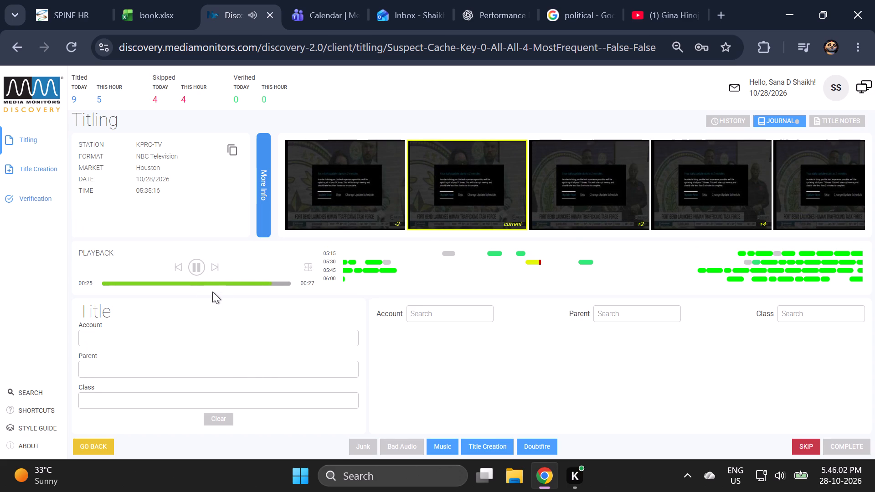
pyautogui.click(365, 445)
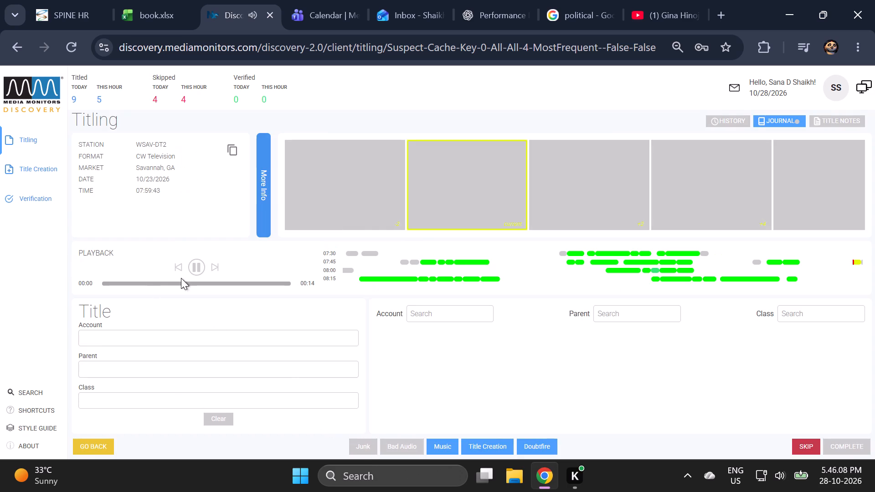
# Skim the WSAV-DT2 closing-credits segment near its end and mark it as Junk.
pyautogui.click(214, 266)
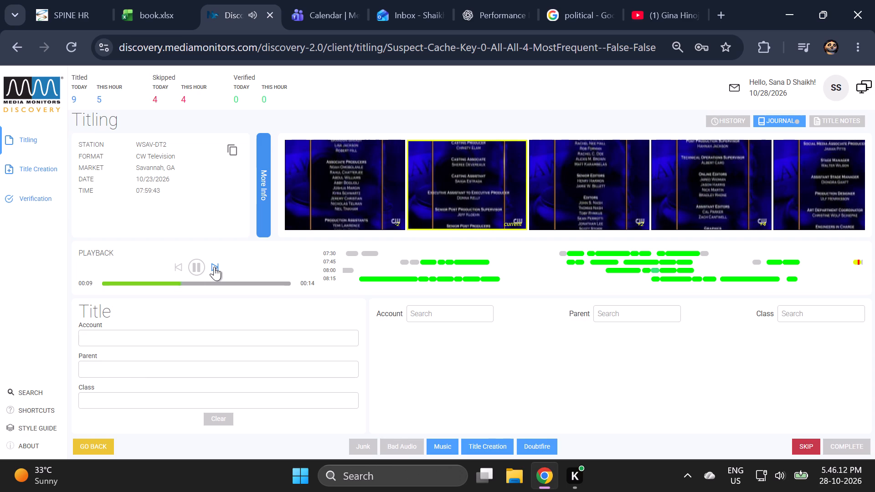
pyautogui.click(356, 443)
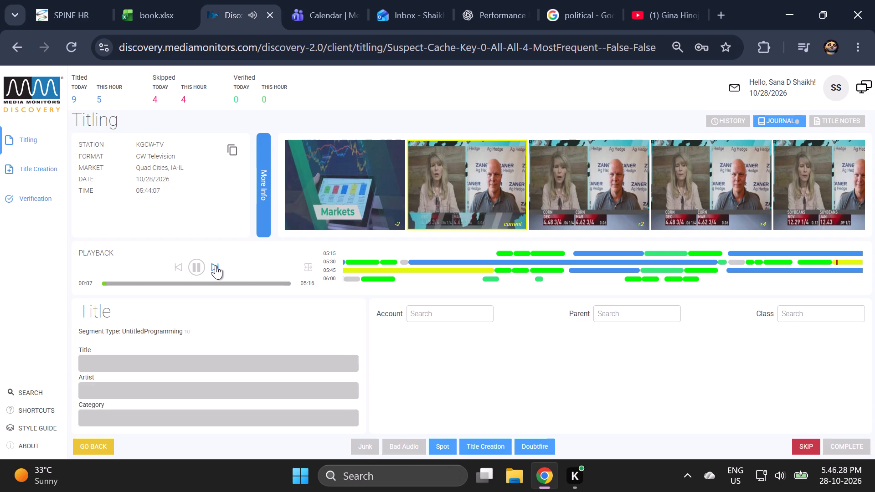
# Skim the KGCW-TV AgDay programming to where the WinField United sponsor tag starts, and split its fingerprint at 04:56.
pyautogui.click(216, 265)
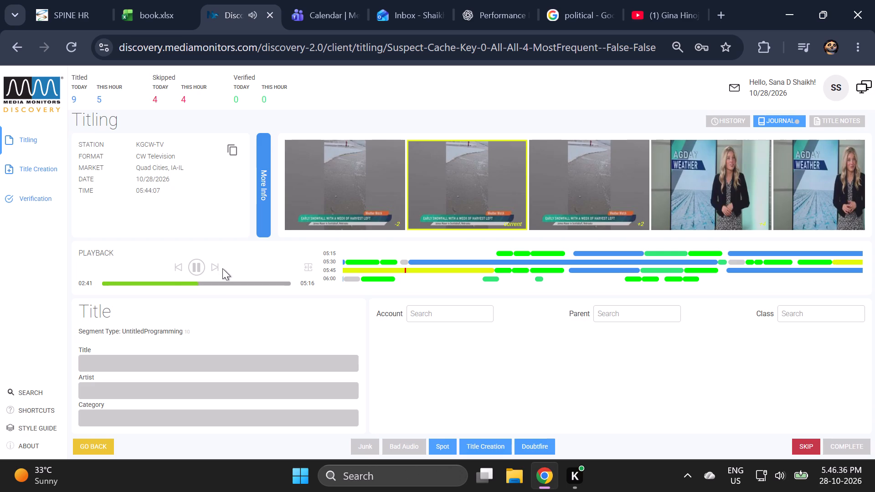
pyautogui.click(210, 269)
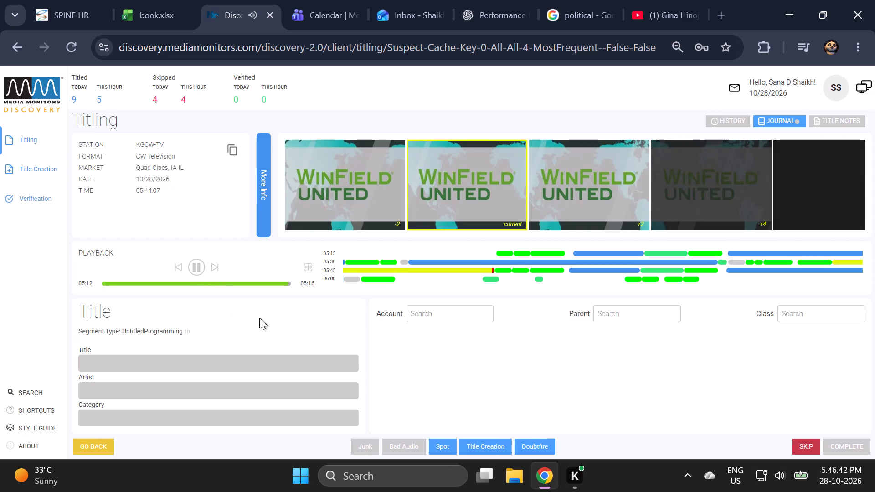
pyautogui.click(283, 282)
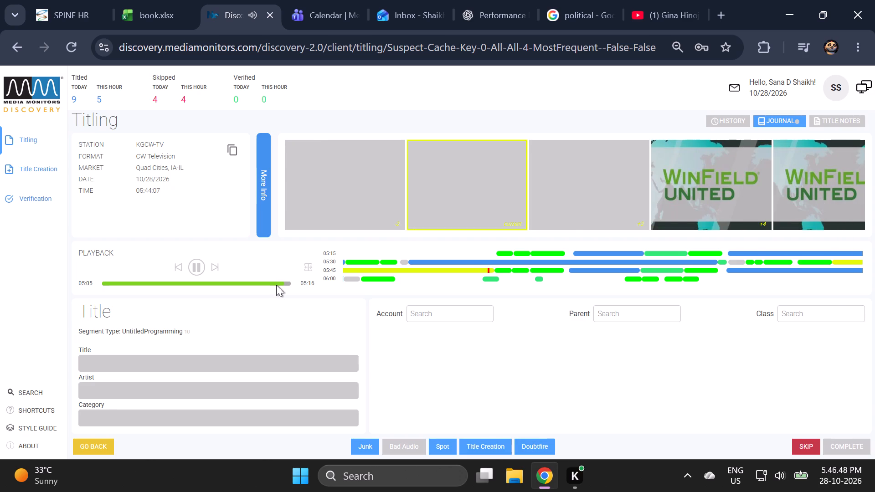
pyautogui.click(276, 283)
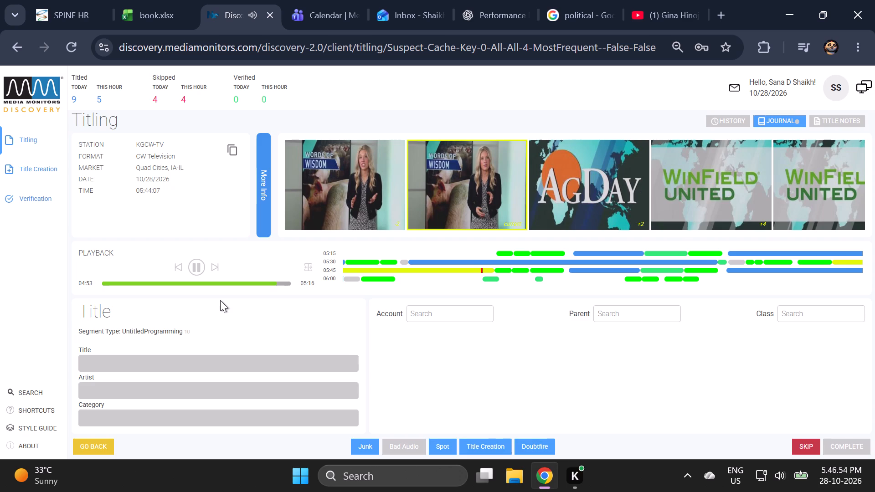
pyautogui.click(195, 269)
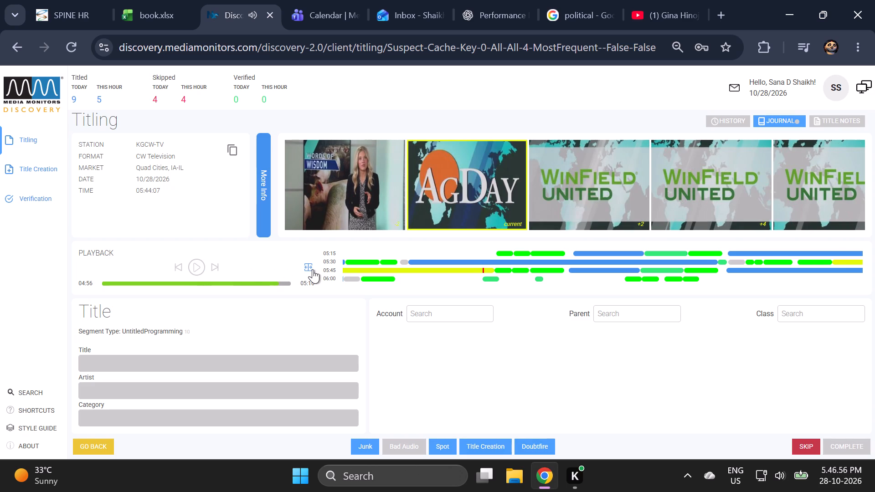
pyautogui.click(313, 269)
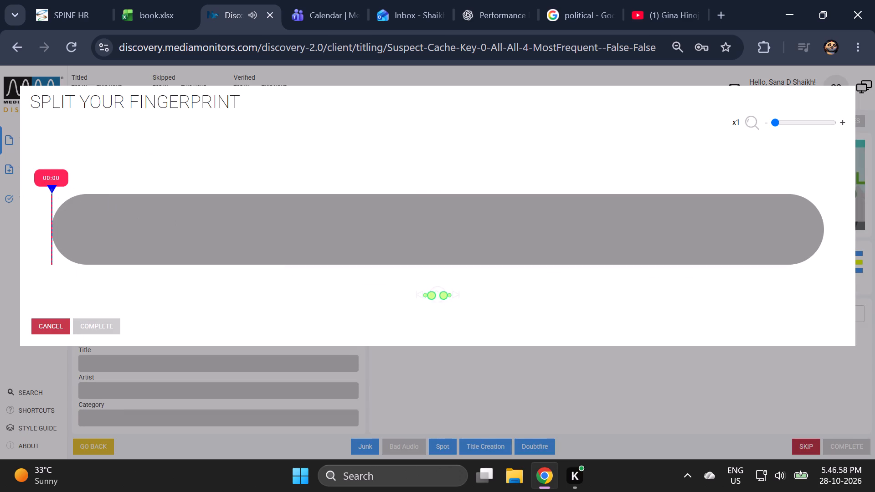
pyautogui.moveTo(48, 193); pyautogui.dragTo(778, 193)
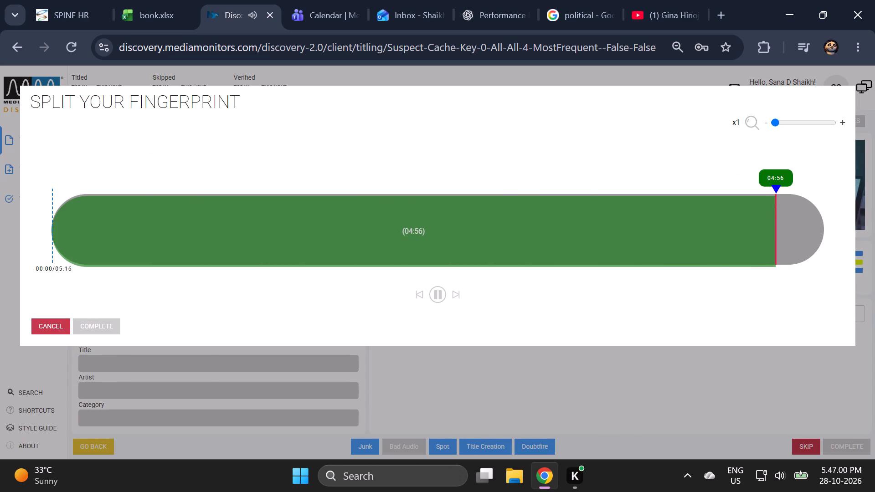
pyautogui.moveTo(778, 193); pyautogui.dragTo(776, 192)
pyautogui.doubleClick(776, 192)
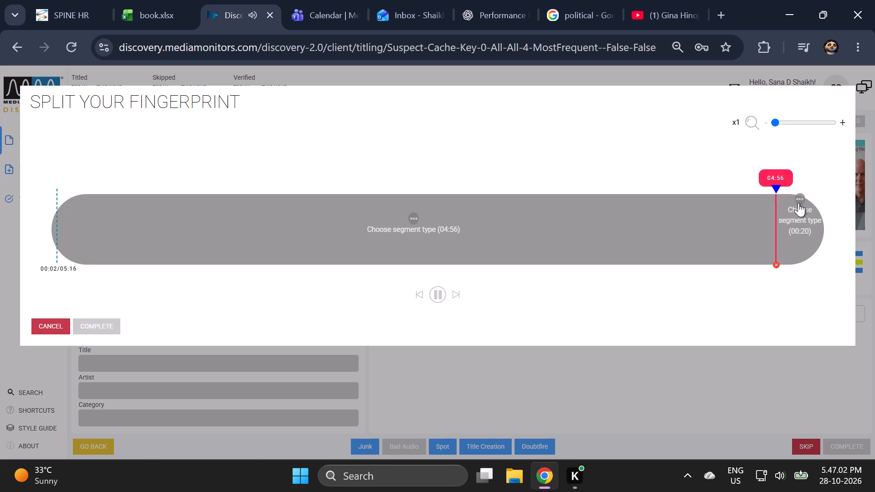
# Set both the closing 00:20 and the opening 04:56 portions of the KGCW-TV split as Spot and complete it.
pyautogui.click(798, 203)
pyautogui.click(805, 140)
pyautogui.moveTo(399, 218); pyautogui.dragTo(404, 218)
pyautogui.click(416, 220)
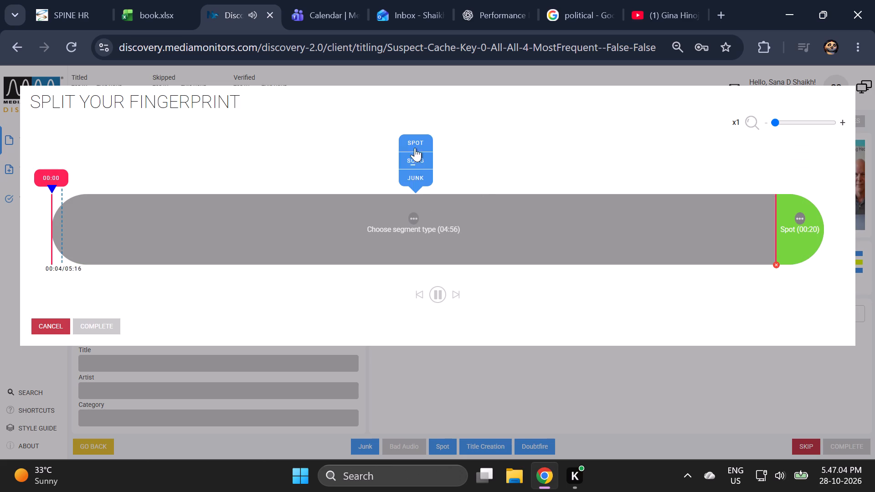
pyautogui.click(415, 140)
pyautogui.click(110, 332)
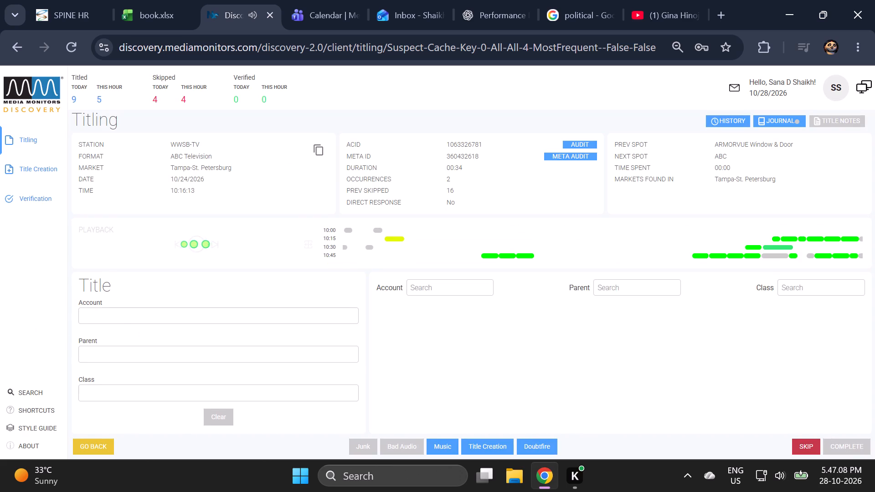
# Play the WWSB-TV Social Action Luncheon spot to its end and enlarge the closing frames to read the sponsor's name.
pyautogui.click(168, 337)
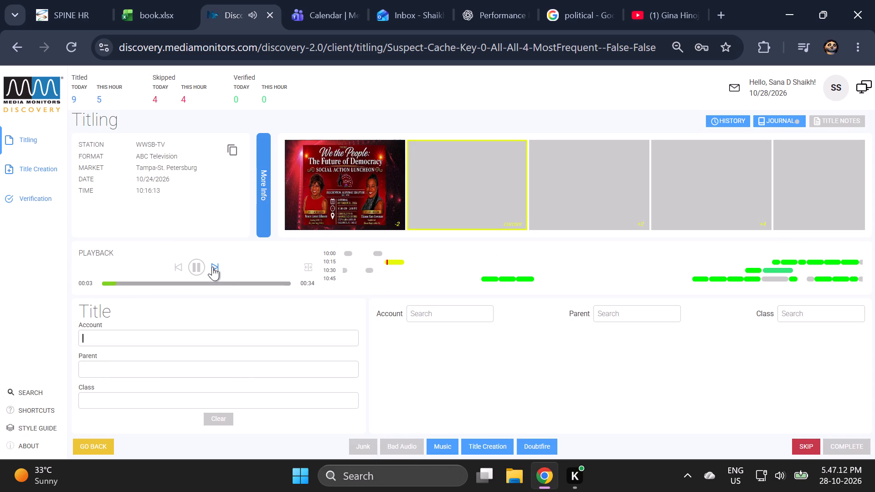
pyautogui.click(212, 266)
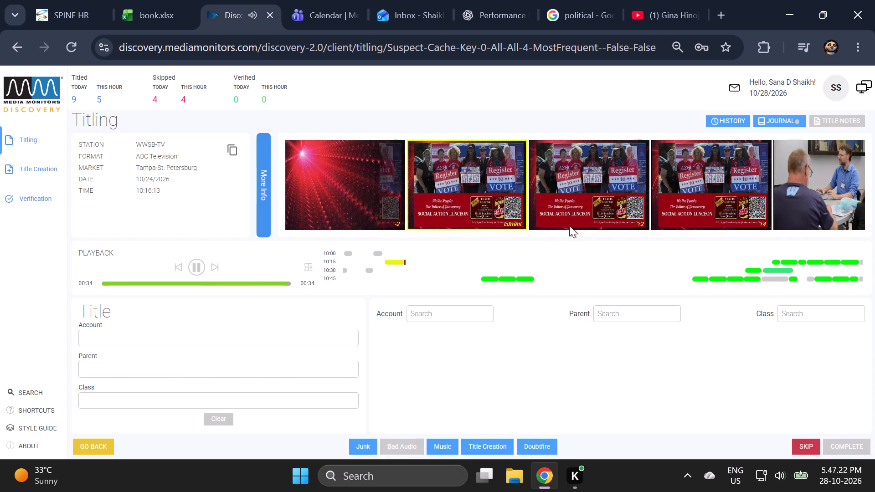
pyautogui.keyDown('ctrl'); pyautogui.scroll(6, 624, 279); pyautogui.keyUp('ctrl')
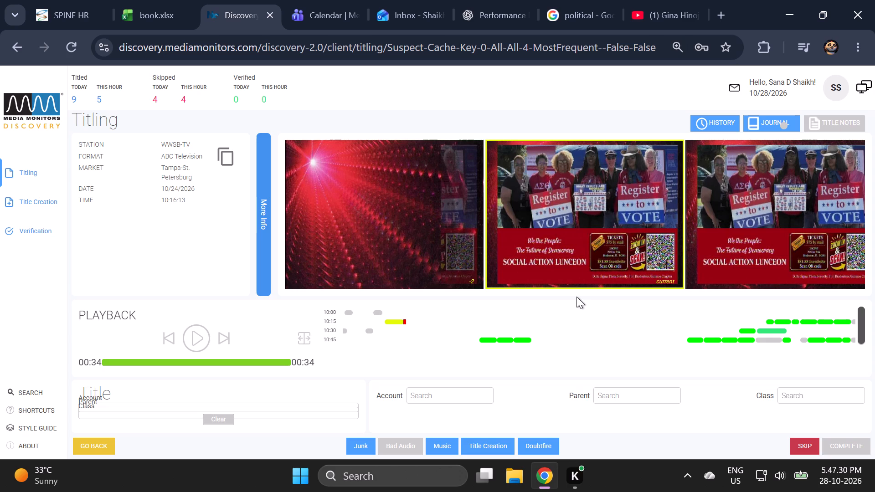
pyautogui.keyDown('ctrl'); pyautogui.scroll(2, 686, 280); pyautogui.keyUp('ctrl')
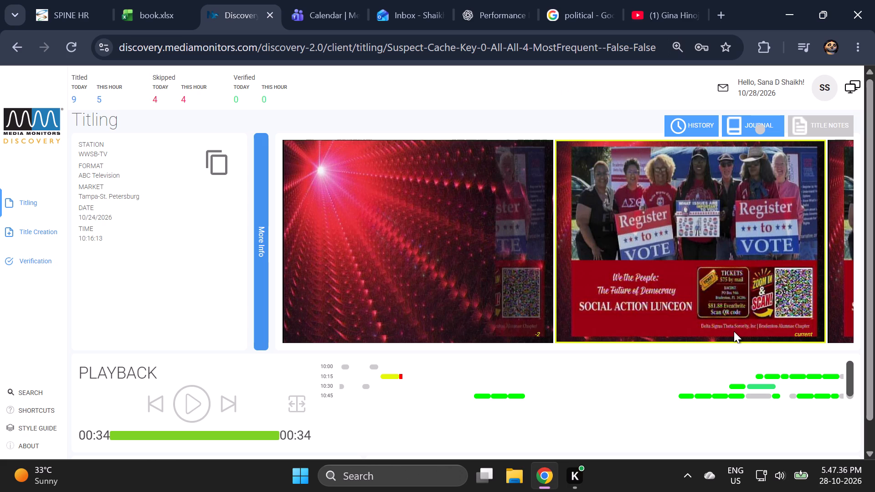
pyautogui.keyDown('ctrl'); pyautogui.scroll(-5, 734, 331); pyautogui.keyUp('ctrl')
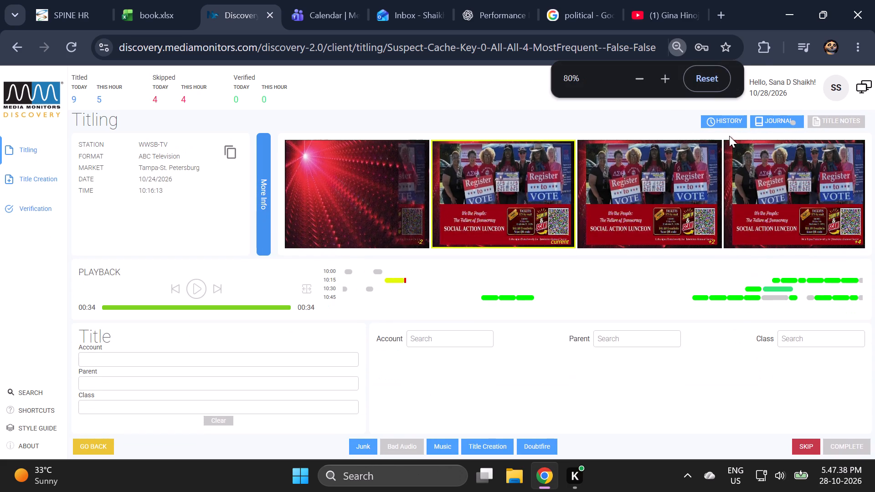
pyautogui.click(715, 115)
pyautogui.click(646, 340)
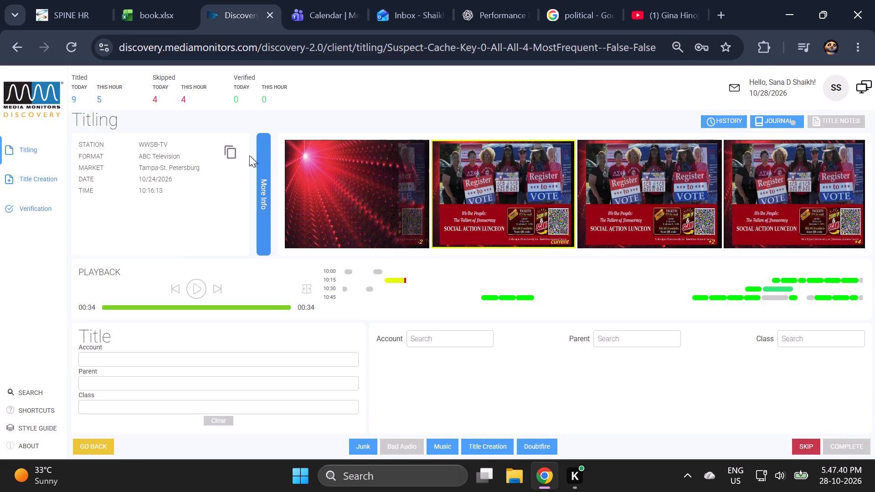
pyautogui.click(249, 155)
pyautogui.click(266, 155)
pyautogui.moveTo(350, 141); pyautogui.dragTo(311, 144)
pyautogui.hotkey('ctrl', 'c')
pyautogui.click(159, 12)
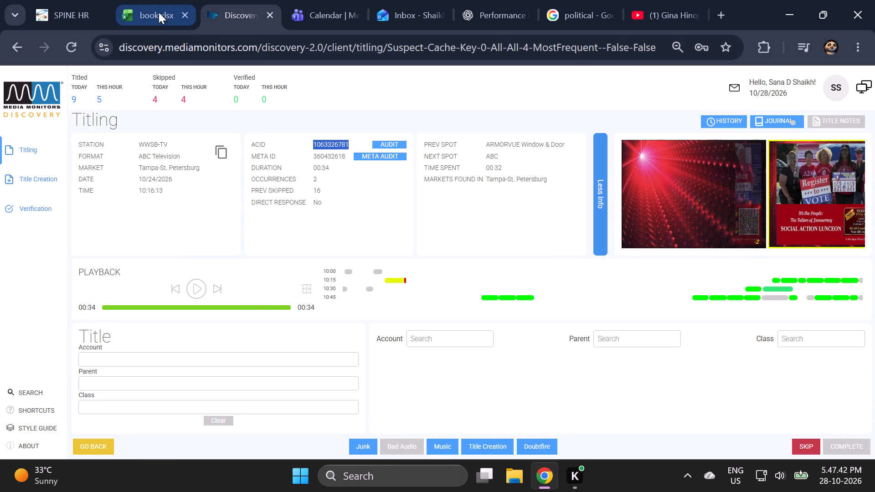
pyautogui.doubleClick(606, 253)
pyautogui.hotkey('ctrl', 'v')
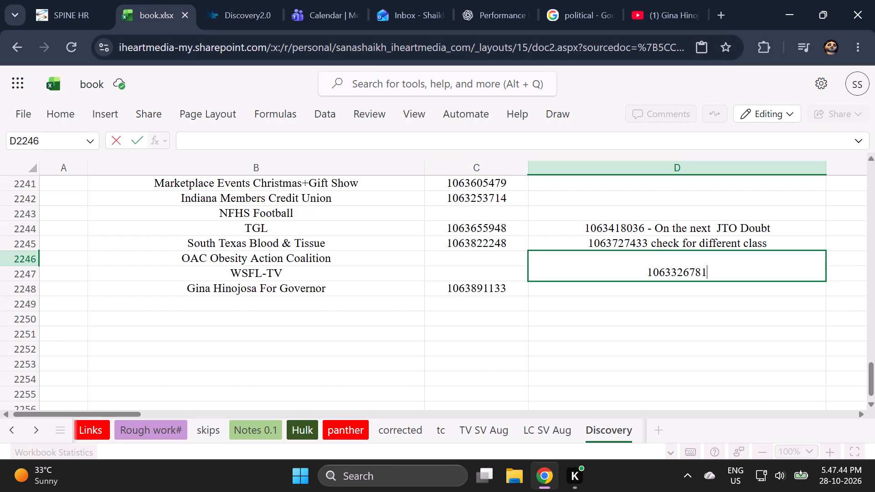
pyautogui.click(551, 315)
pyautogui.click(237, 0)
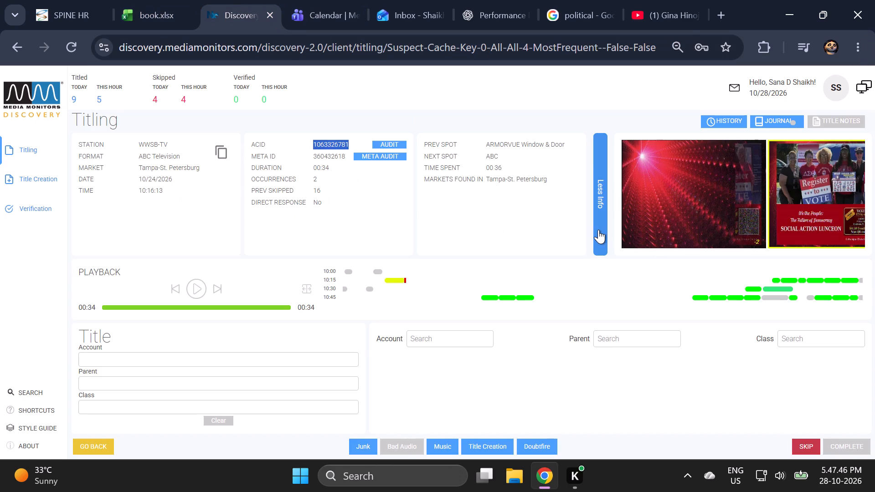
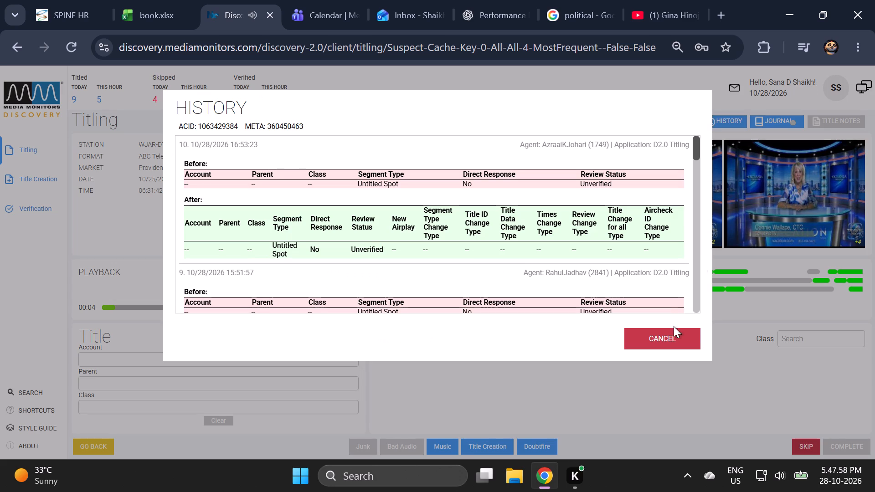
# Close the WJAR-TV segment's history and skip the segment.
pyautogui.click(667, 345)
pyautogui.click(808, 443)
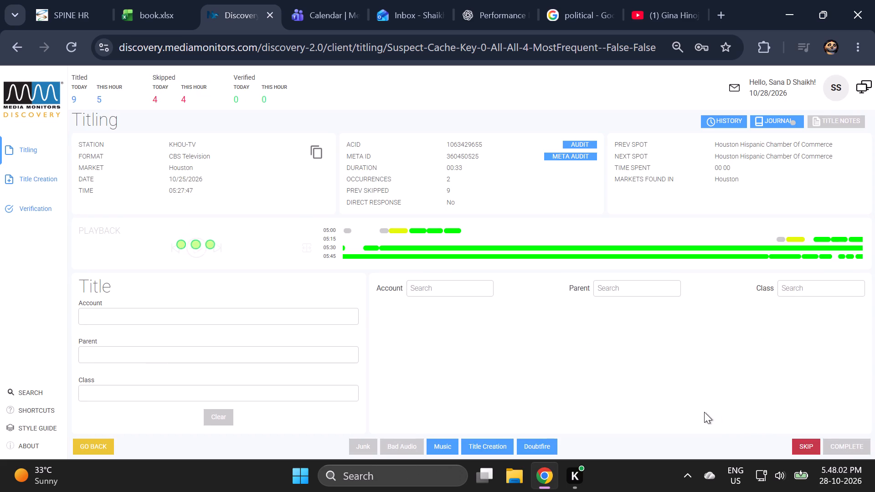
# Pause the KHOU-TV segment and look through older videos on the Gina Hinojosa YouTube channel.
pyautogui.click(676, 0)
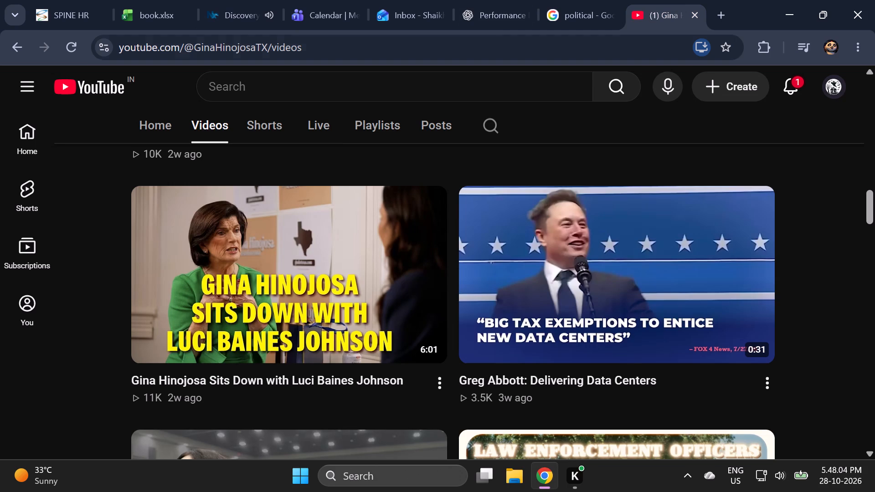
pyautogui.click(242, 3)
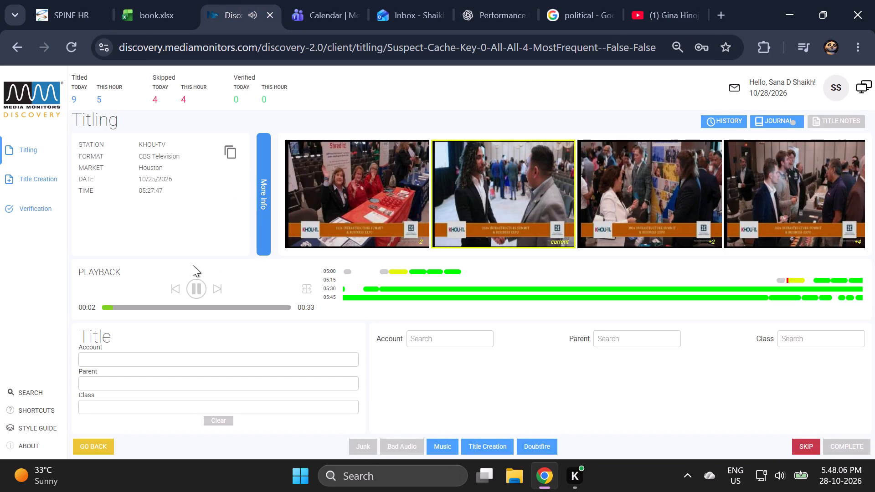
pyautogui.click(195, 289)
pyautogui.click(654, 0)
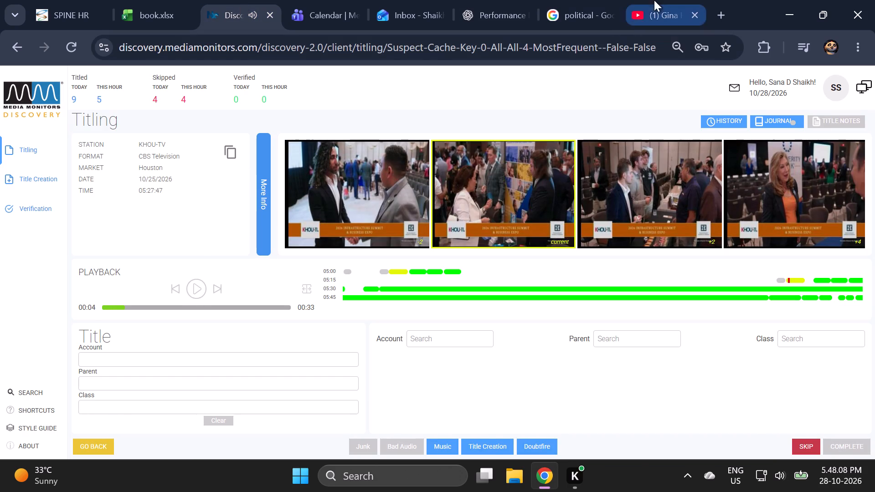
pyautogui.scroll(-4, 529, 341)
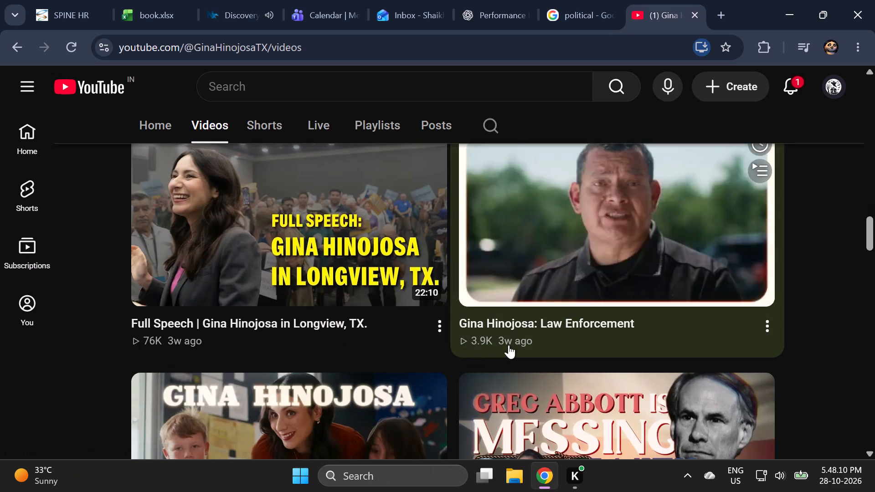
pyautogui.scroll(-2, 509, 345)
pyautogui.scroll(-4, 451, 353)
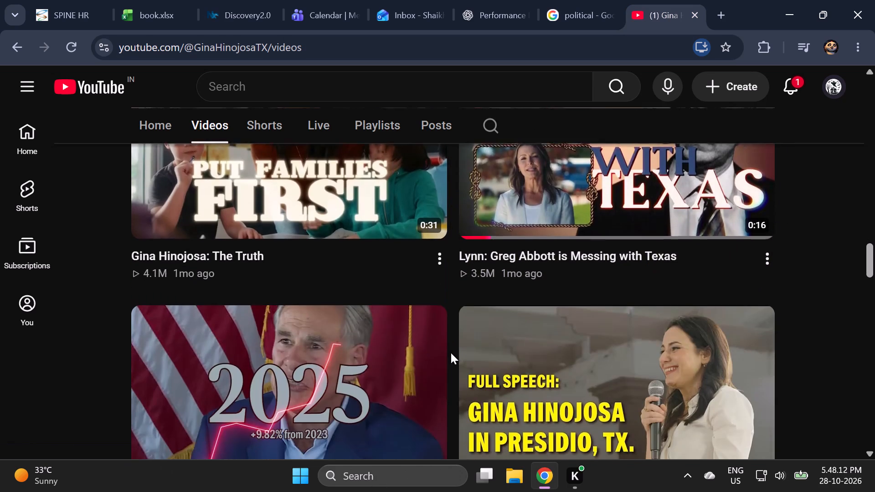
# Go to the YouTube home feed and dismiss the Studio Killers and Aaya na tu Reprise mixes from the recommendations.
pyautogui.click(72, 93)
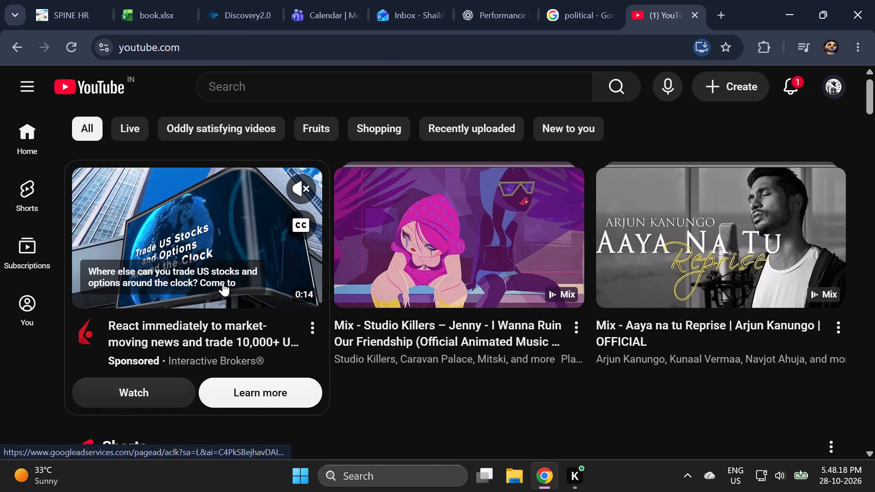
pyautogui.scroll(-3, 223, 282)
pyautogui.scroll(3, 268, 319)
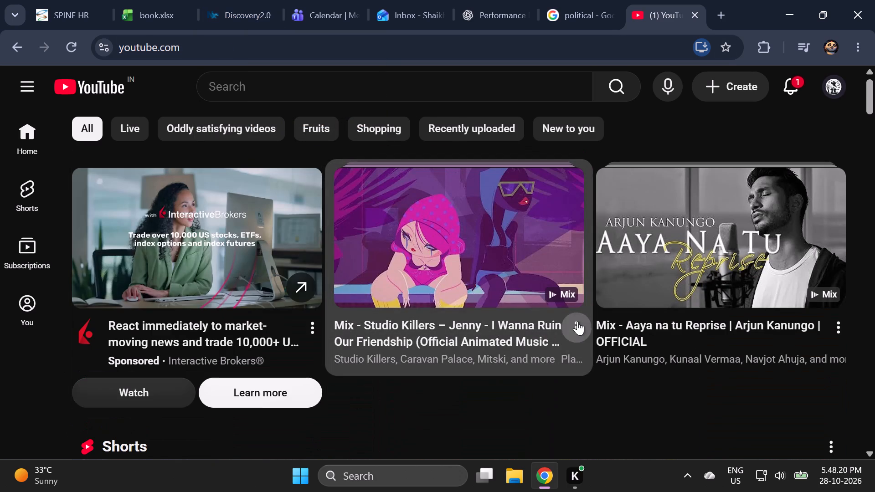
pyautogui.click(577, 321)
pyautogui.click(592, 401)
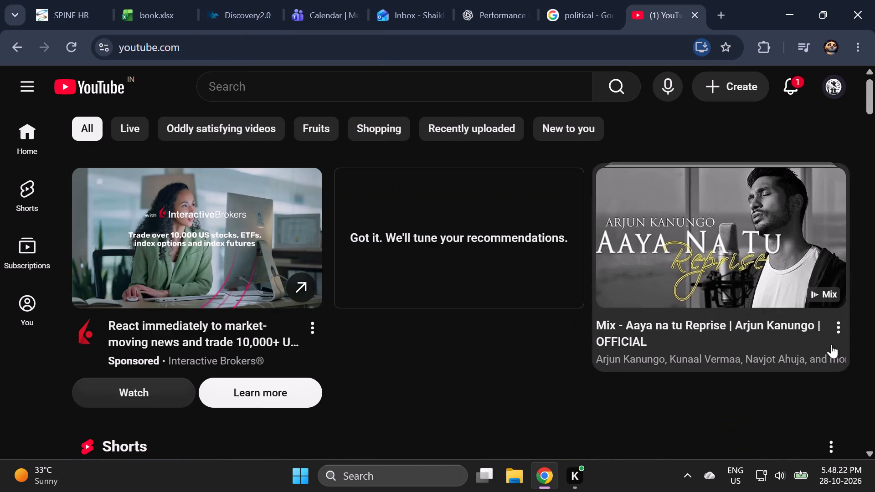
pyautogui.click(846, 327)
pyautogui.click(802, 402)
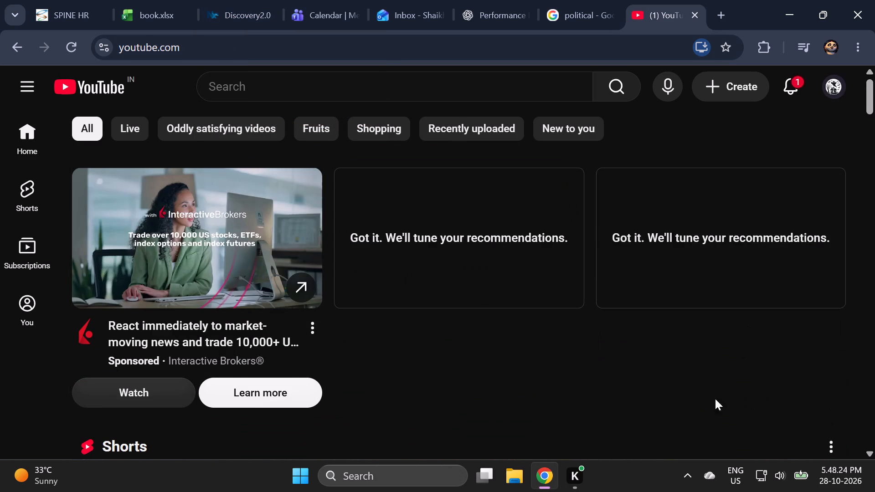
# Skim the remaining recommendations on the YouTube home feed, and close YouTube.
pyautogui.scroll(-5, 490, 410)
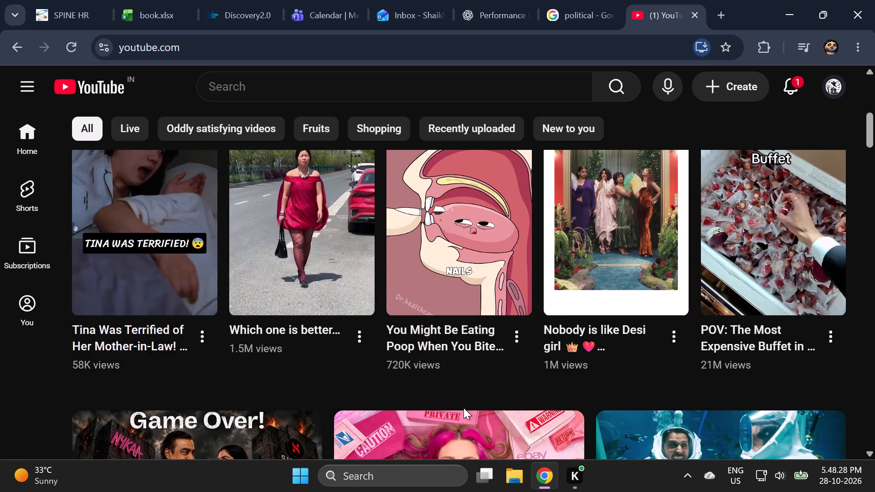
pyautogui.scroll(1, 455, 408)
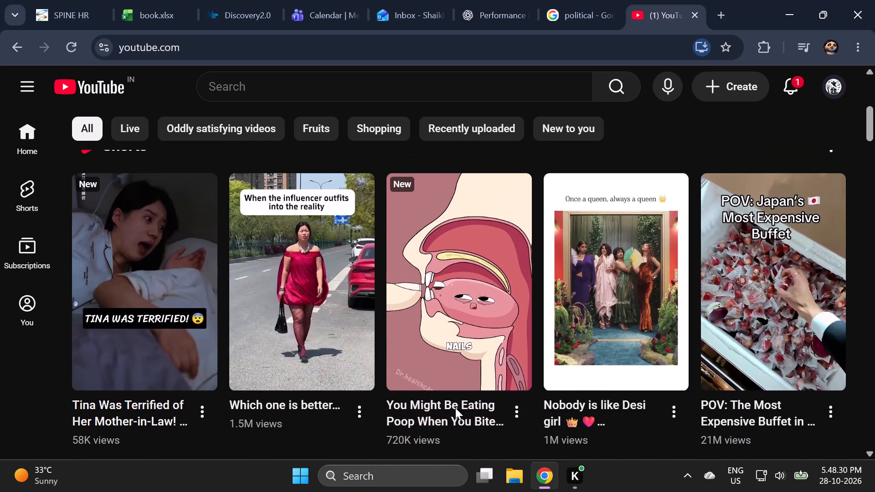
pyautogui.scroll(-4, 455, 408)
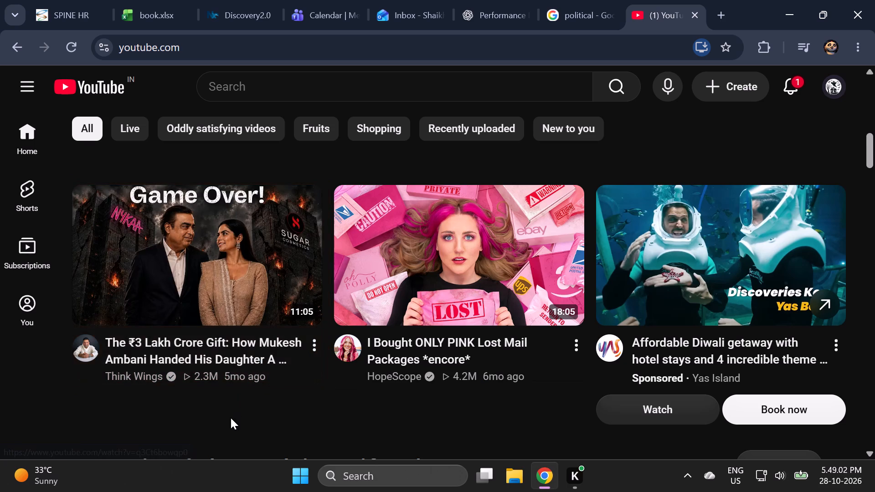
pyautogui.scroll(-4, 231, 418)
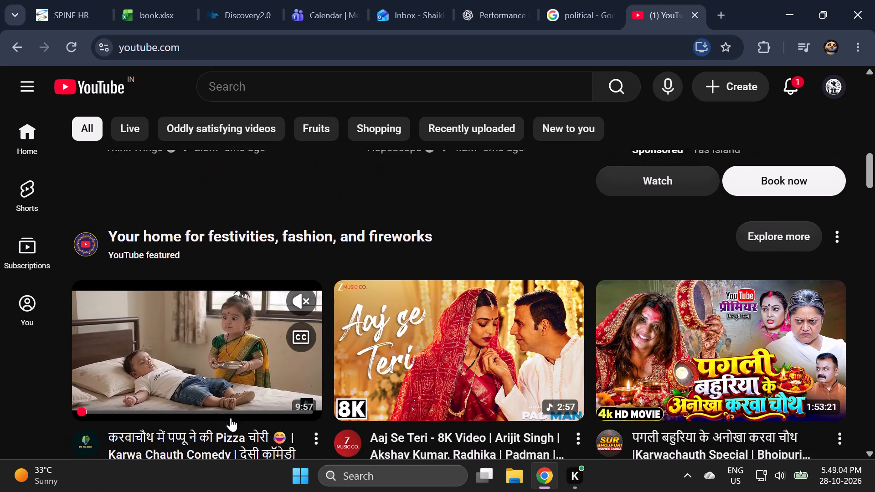
pyautogui.scroll(-1, 204, 444)
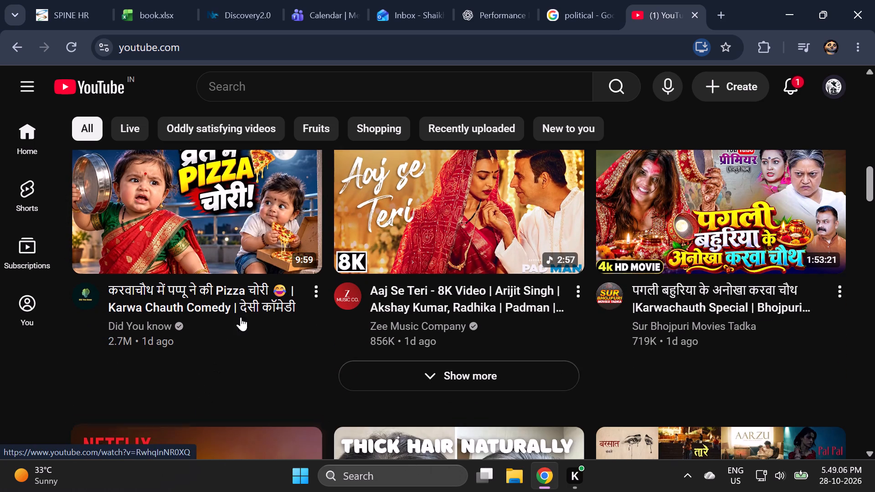
pyautogui.click(699, 14)
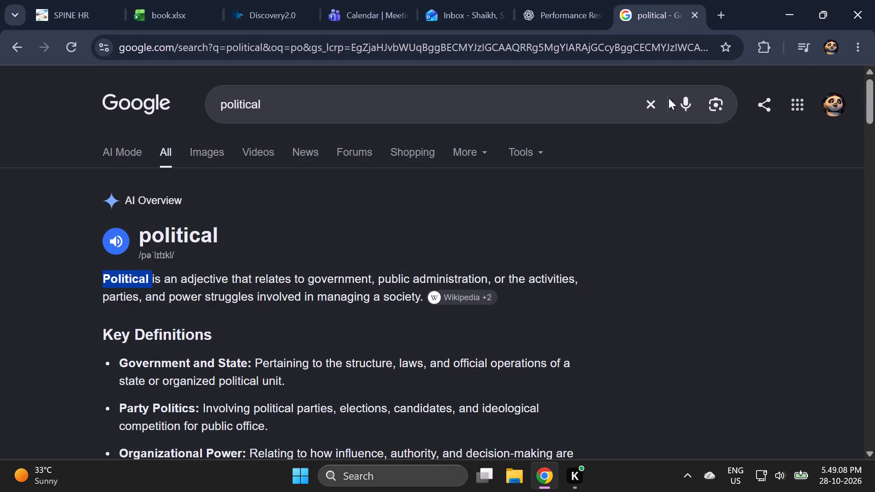
# Return to Discovery, play the KHOU-TV segment onward to its closing part, and expand its ACID and adjacent-spot details.
pyautogui.click(251, 0)
pyautogui.click(440, 153)
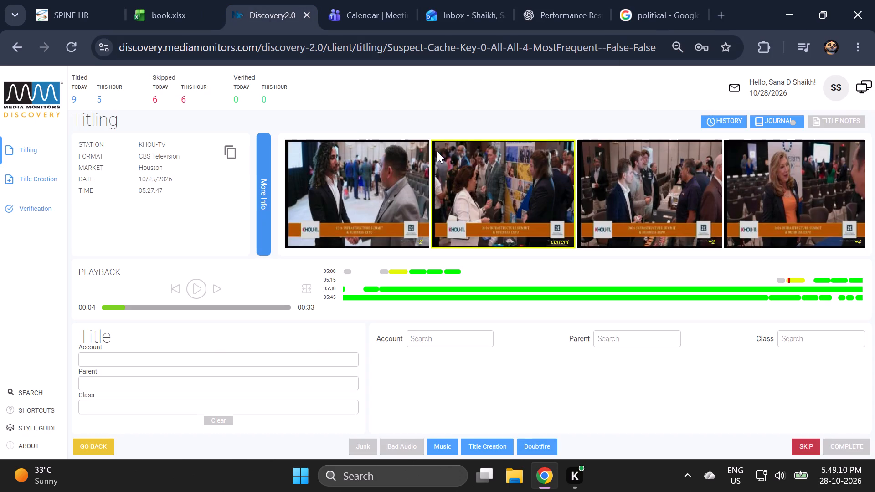
pyautogui.click(190, 290)
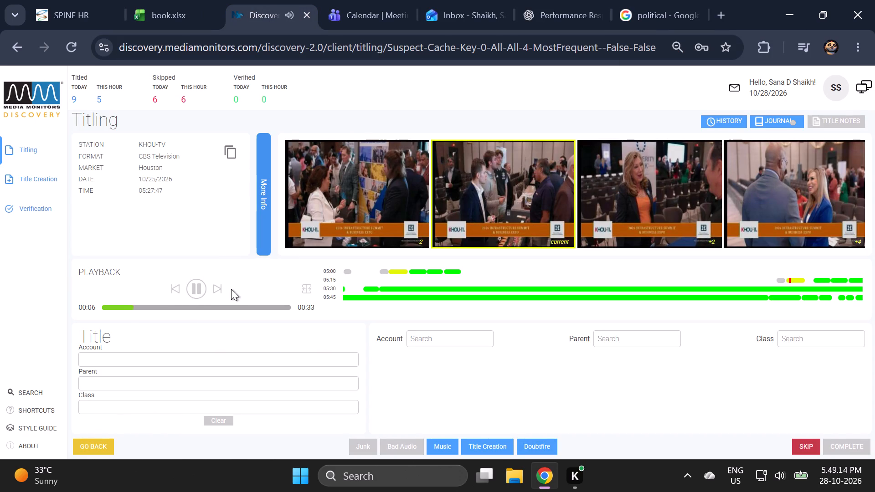
pyautogui.click(221, 289)
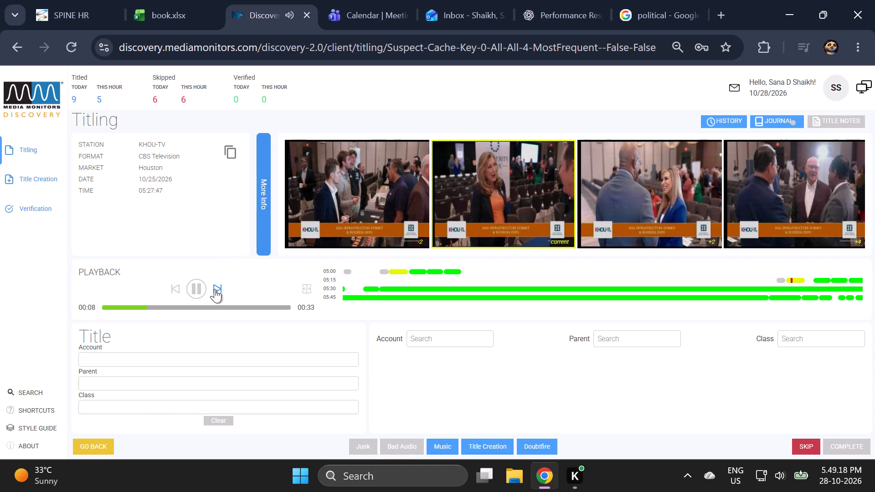
pyautogui.click(269, 252)
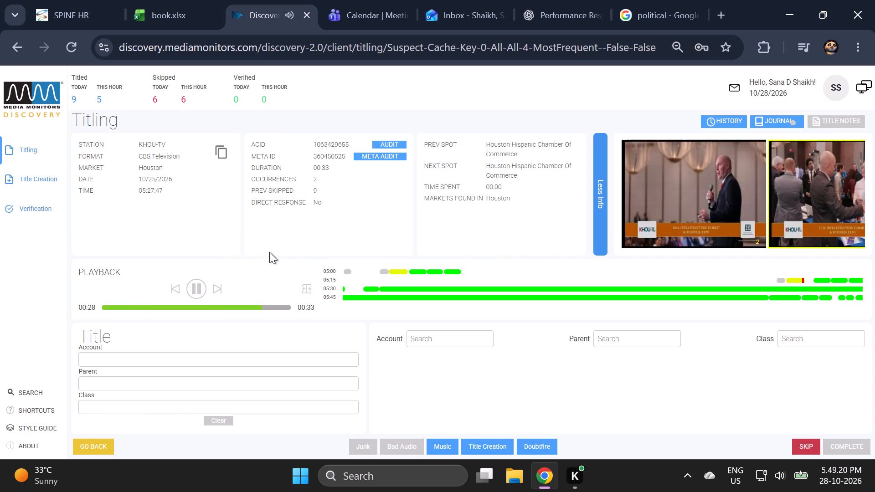
# Collapse the KHOU-TV segment's extra details, check its final frames up close, and skip the segment.
pyautogui.click(603, 183)
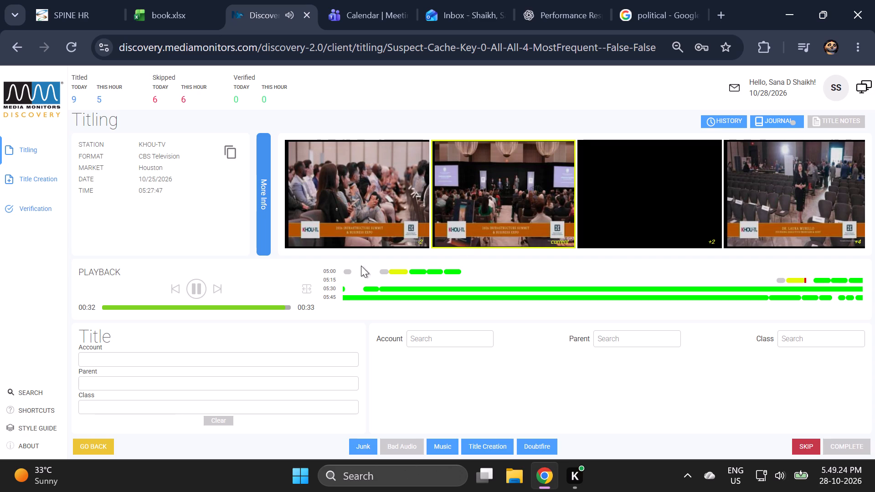
pyautogui.keyDown('ctrl'); pyautogui.scroll(6, 293, 297); pyautogui.keyUp('ctrl')
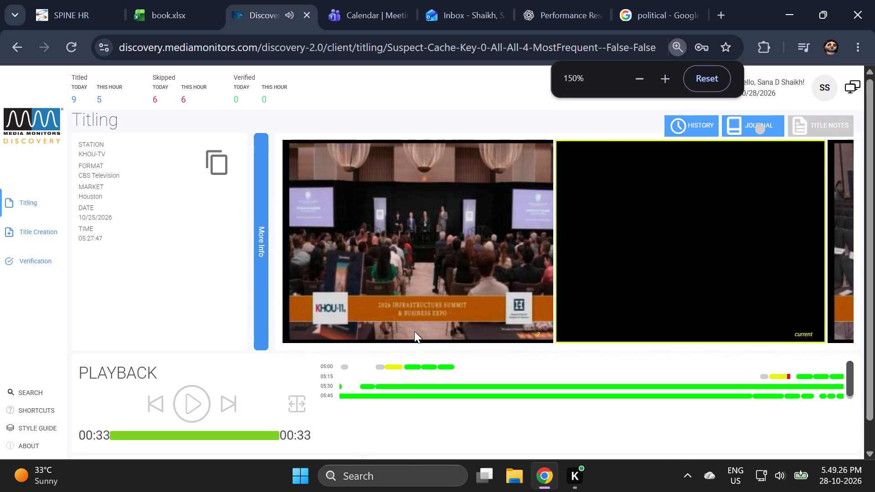
pyautogui.keyDown('ctrl'); pyautogui.scroll(-5, 417, 324); pyautogui.keyUp('ctrl')
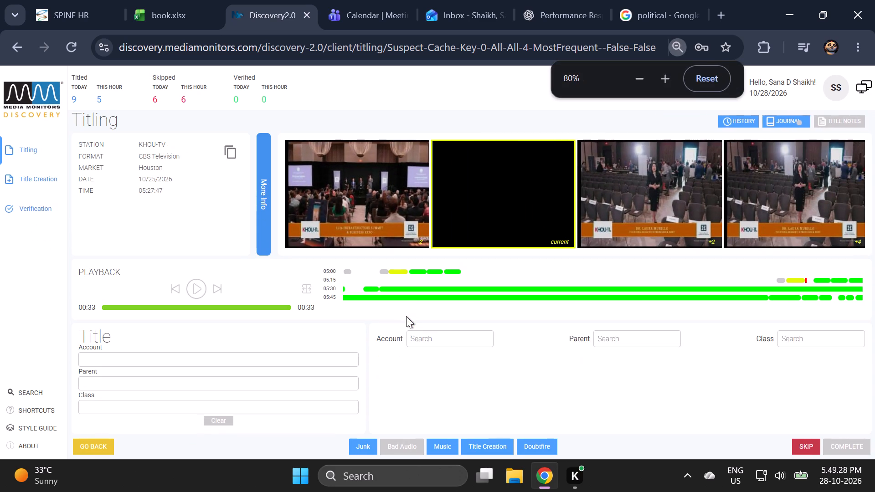
pyautogui.click(811, 450)
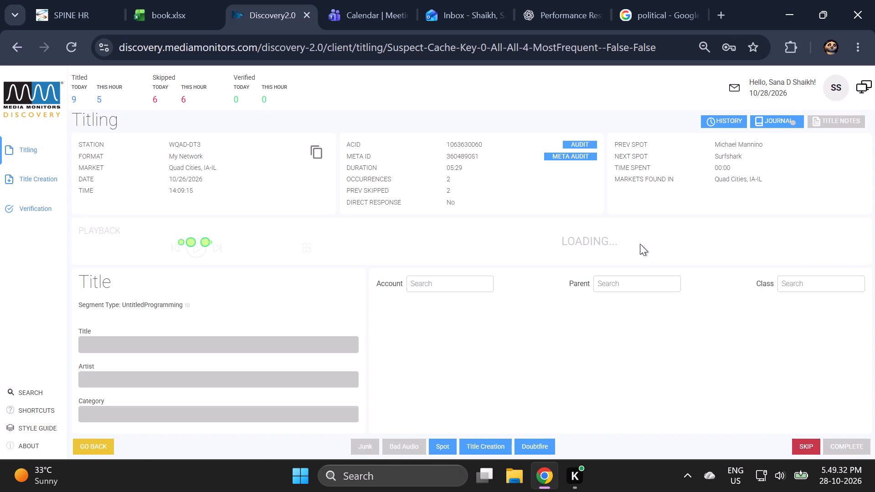
# Pause the WQAD-DT3 segment near its start and expand its ACID and adjacent-spot details.
pyautogui.click(415, 294)
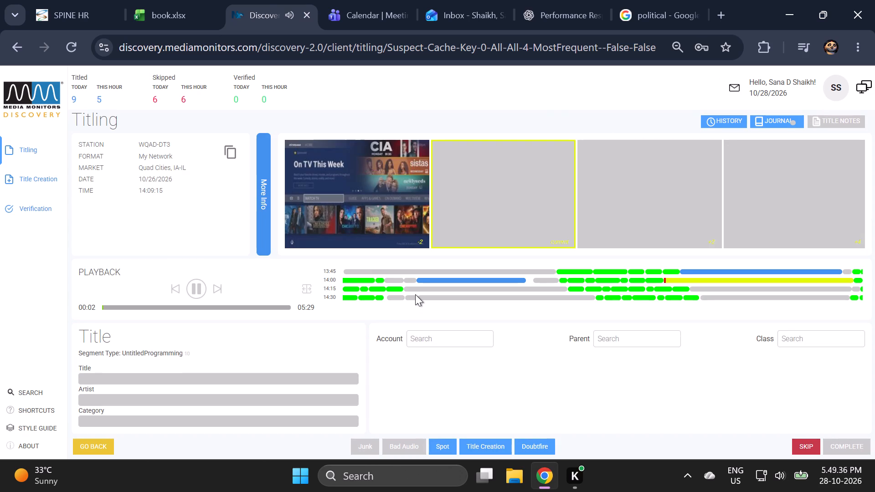
pyautogui.click(205, 286)
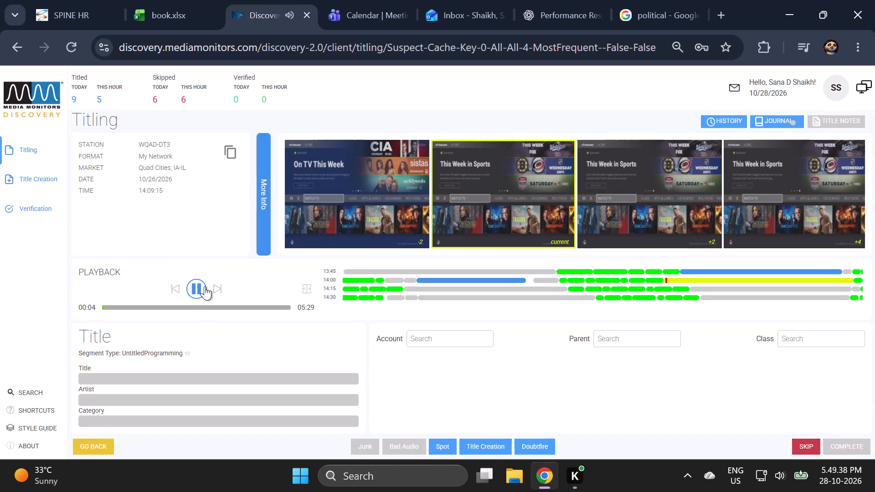
pyautogui.click(271, 218)
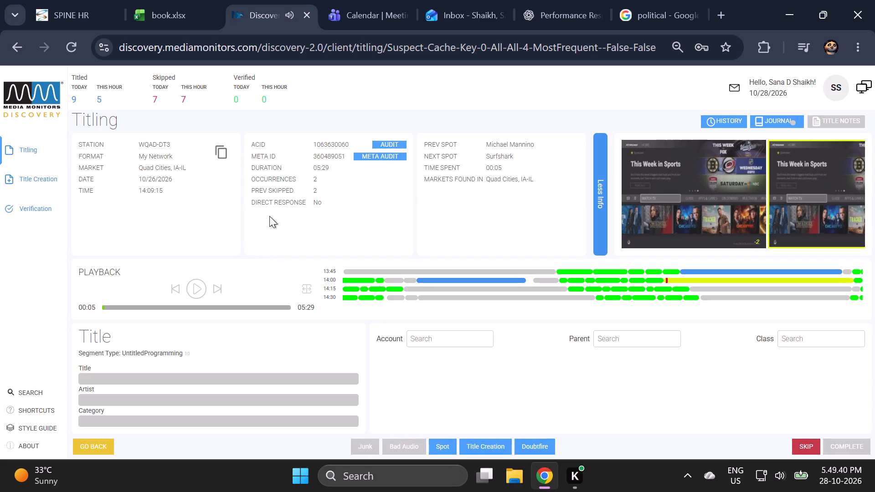
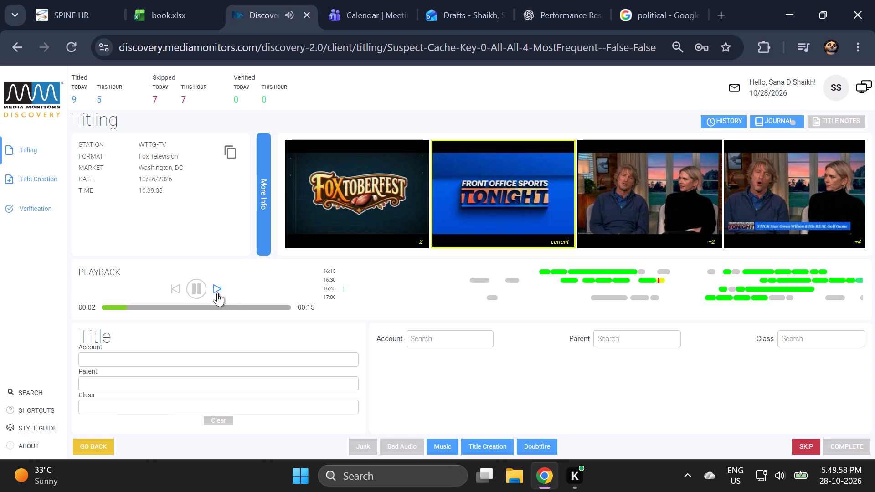
# Advance playback of the WTTG-TV segment to the next spot, and bring up the book.xlsx workbook to consult the Discovery sheet.
pyautogui.click(217, 292)
pyautogui.click(153, 0)
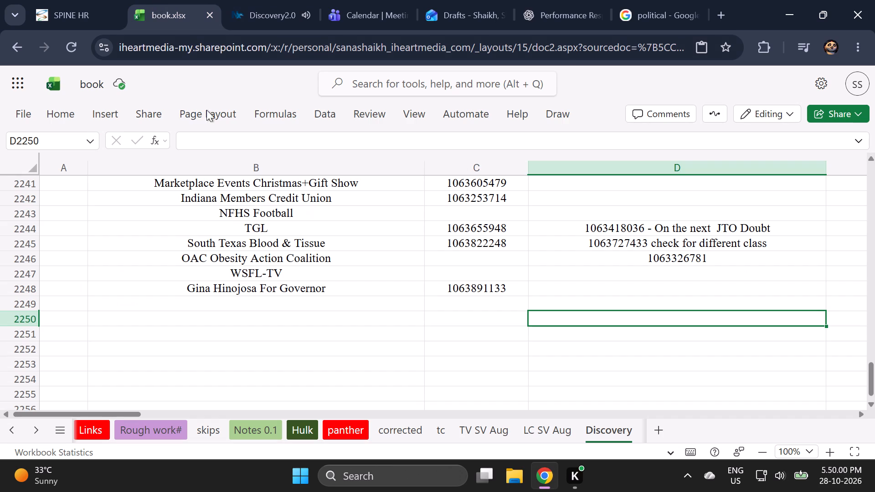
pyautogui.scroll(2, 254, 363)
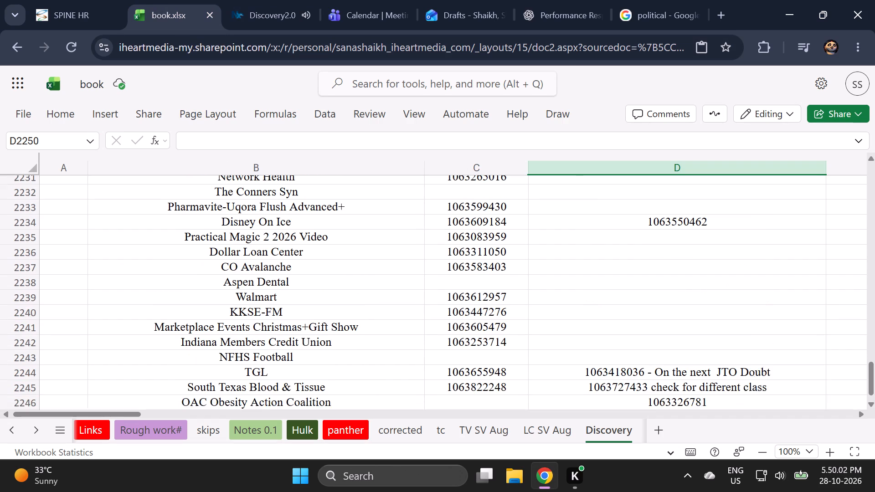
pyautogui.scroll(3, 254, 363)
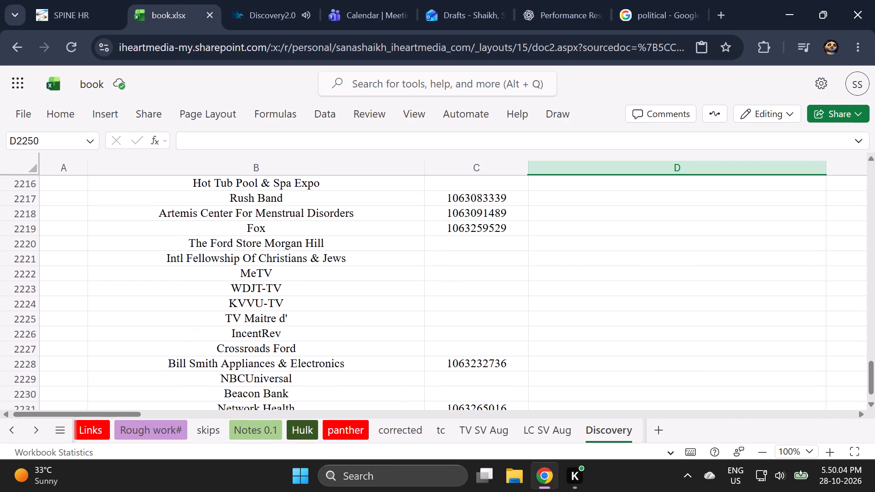
# Search Google in a new tab for "front office sports tonight".
pyautogui.click(278, 0)
pyautogui.click(672, 0)
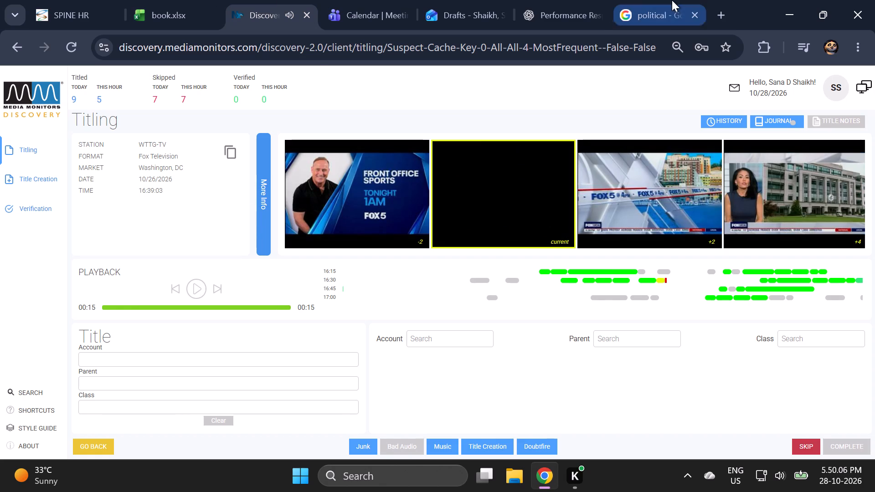
pyautogui.click(731, 0)
pyautogui.click(481, 288)
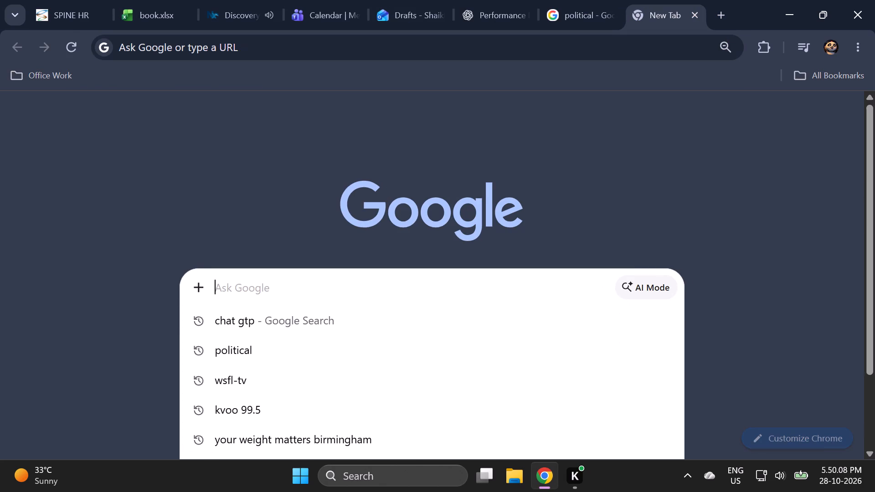
pyautogui.press('f')
pyautogui.press('r')
pyautogui.press('o')
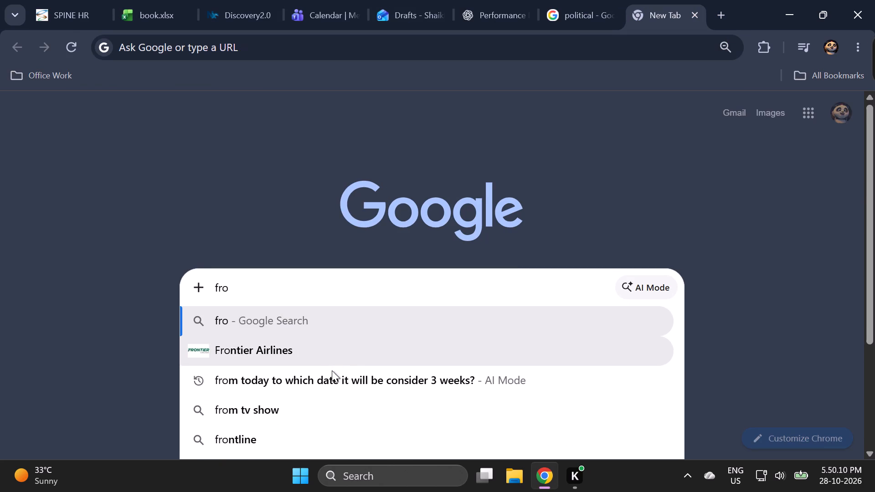
pyautogui.write('nt')
pyautogui.press('space')
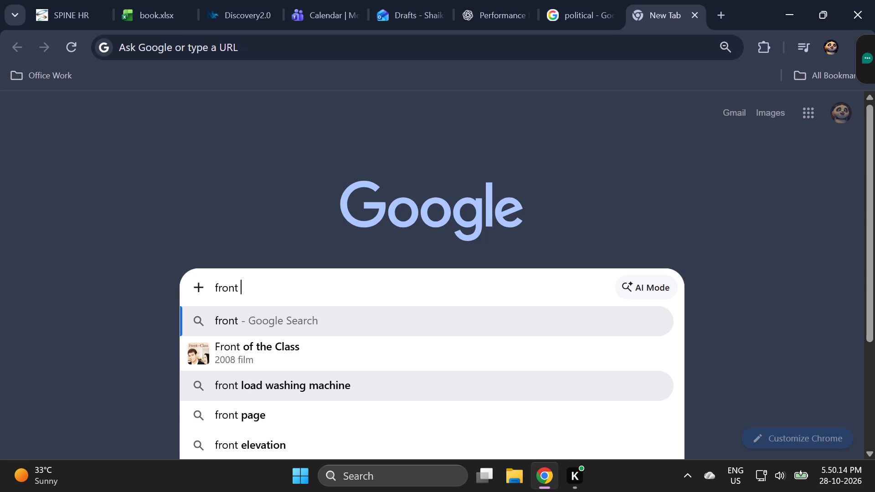
pyautogui.press('o')
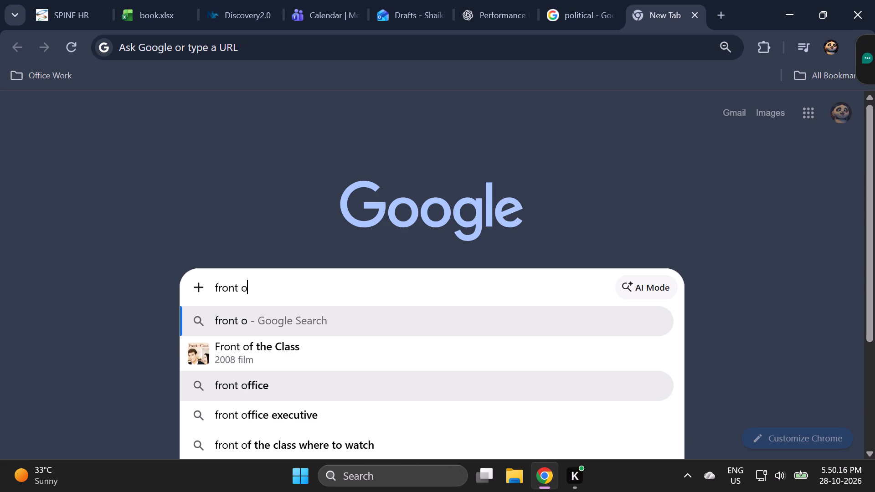
pyautogui.write('ff')
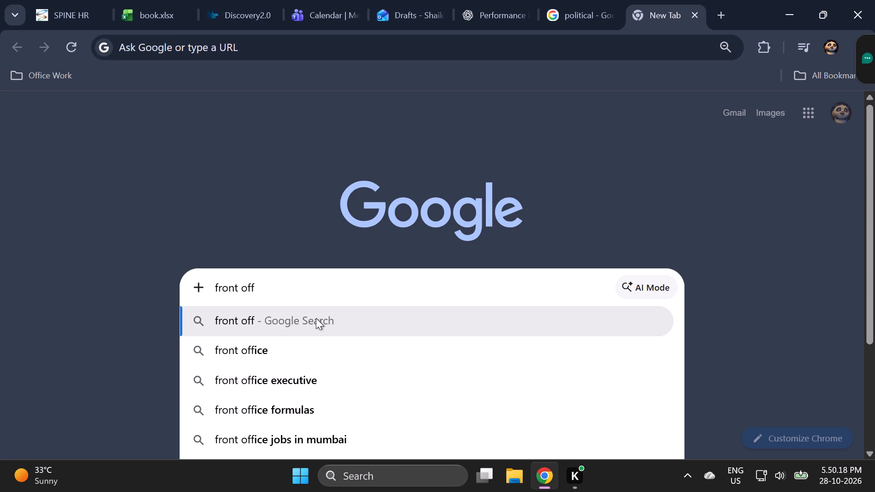
pyautogui.write('ice s')
pyautogui.write('ports')
pyautogui.press('space')
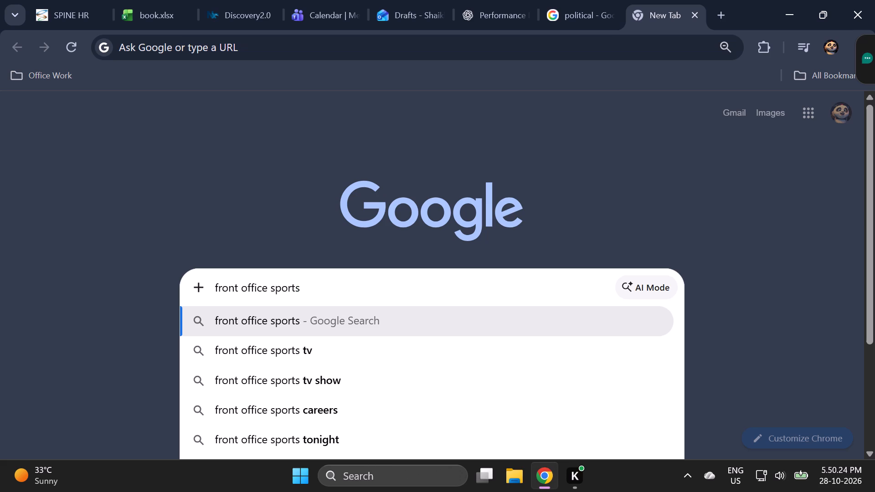
pyautogui.click(226, 446)
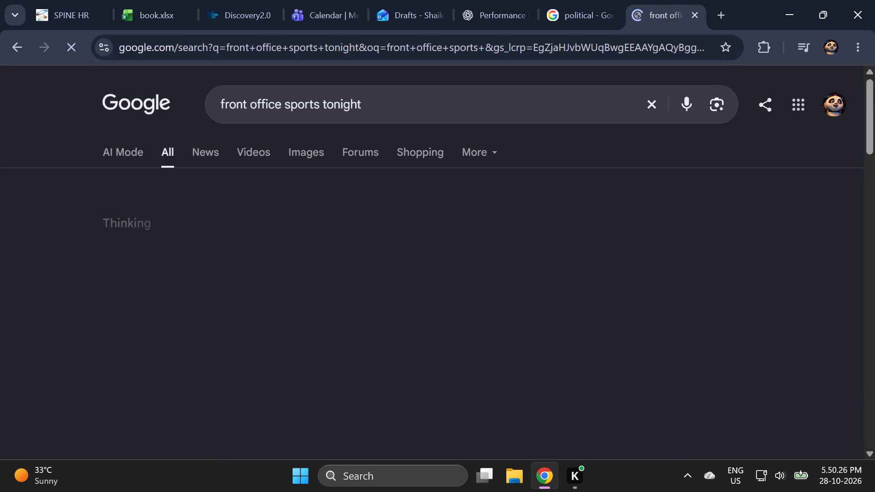
# Replay the WTTG-TV segment in Discovery, search accounts for the copied phrase "front office sports tonight", and select Front Office Sports Tonight Syn.
pyautogui.moveTo(364, 106); pyautogui.dragTo(228, 105)
pyautogui.hotkey('ctrl', 'c')
pyautogui.click(348, 102)
pyautogui.click(393, 101)
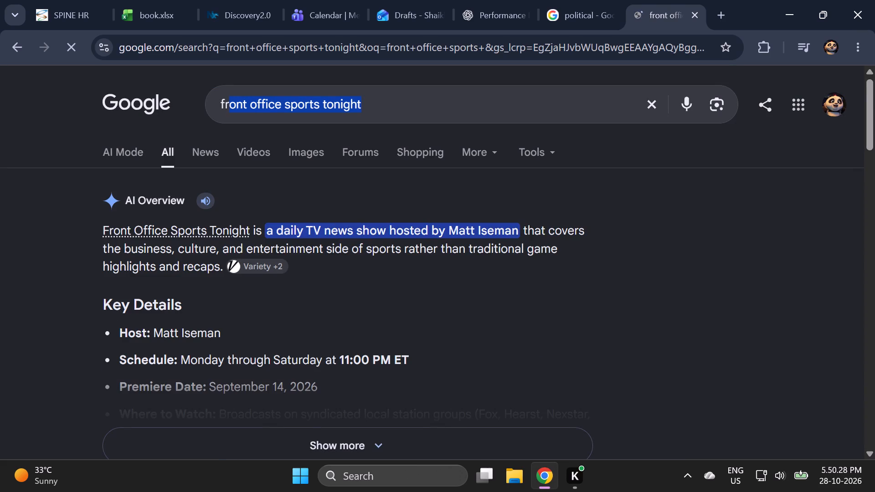
pyautogui.click(363, 102)
pyautogui.click(373, 104)
pyautogui.moveTo(372, 101); pyautogui.dragTo(213, 106)
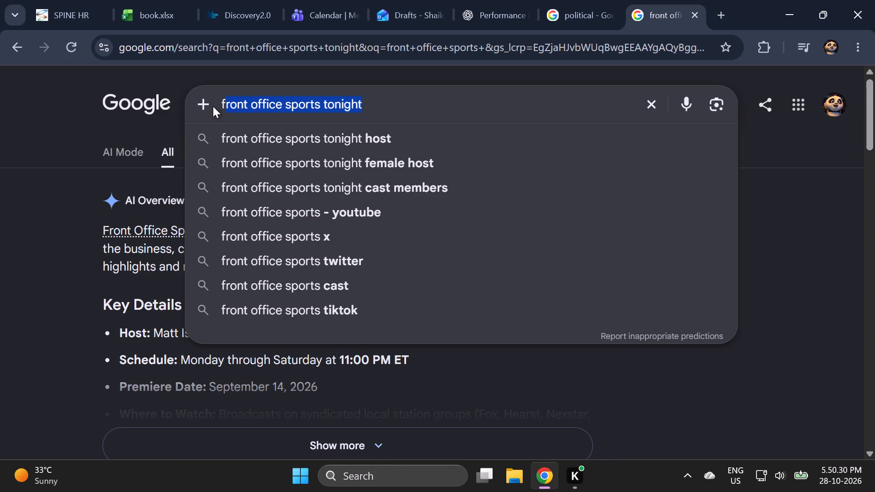
pyautogui.moveTo(213, 106); pyautogui.dragTo(212, 105)
pyautogui.hotkey('ctrl', 'c')
pyautogui.hotkey('ctrl', 'c')
pyautogui.hotkey('ctrl', 'c')
pyautogui.hotkey('ctrl', 'c')
pyautogui.hotkey('ctrl', 'c')
pyautogui.hotkey('ctrl', 'c')
pyautogui.click(235, 0)
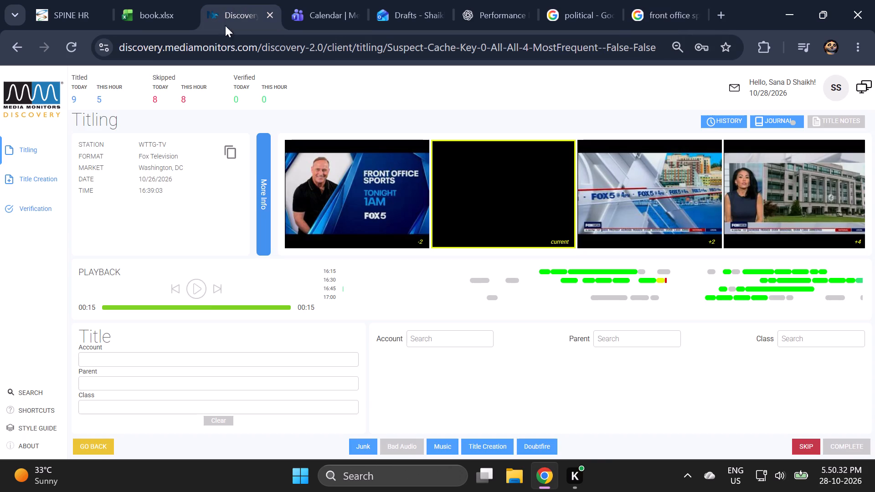
pyautogui.click(175, 290)
pyautogui.keyDown('ctrl'); pyautogui.scroll(-1, 302, 275); pyautogui.keyUp('ctrl')
pyautogui.keyDown('ctrl'); pyautogui.click(417, 327); pyautogui.keyUp('ctrl')
pyautogui.hotkey('ctrl', 'v')
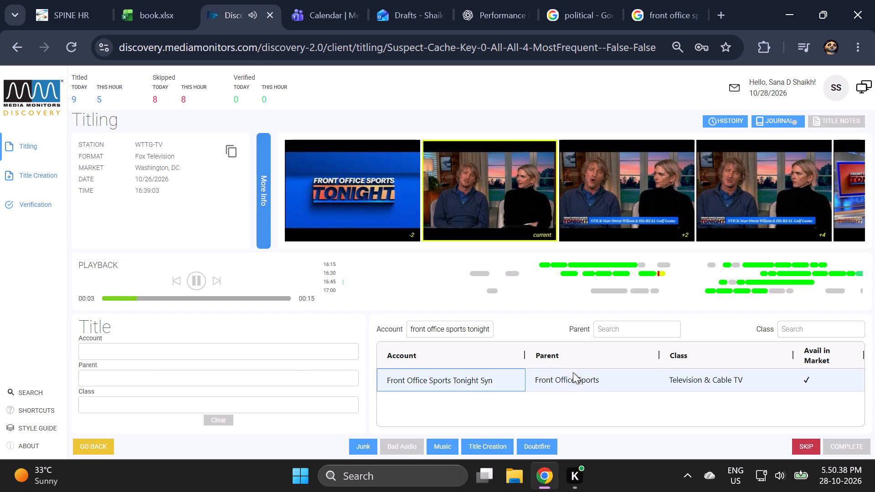
pyautogui.click(573, 372)
# Copy the selected account name, Front Office Sports Tonight Syn, into cell B2249 of the book workbook.
pyautogui.click(336, 352)
pyautogui.hotkey('ctrl', 'c')
pyautogui.hotkey('ctrl', 'c')
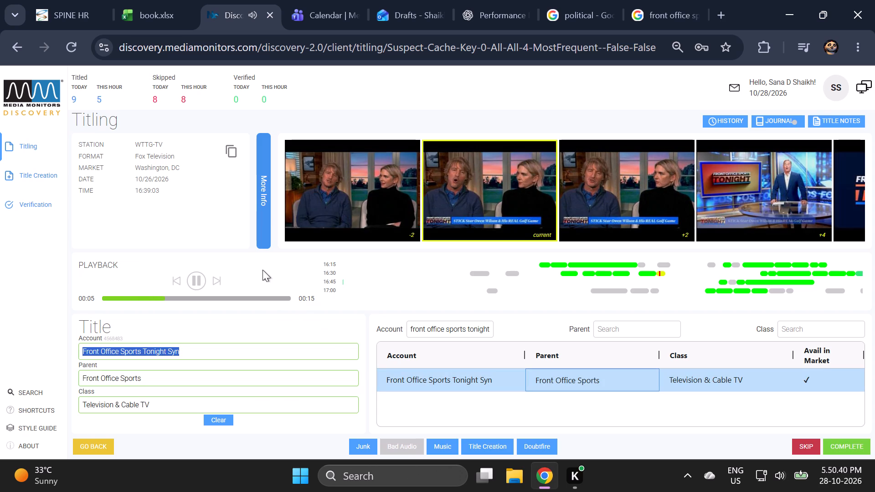
pyautogui.click(153, 11)
pyautogui.scroll(-5, 226, 342)
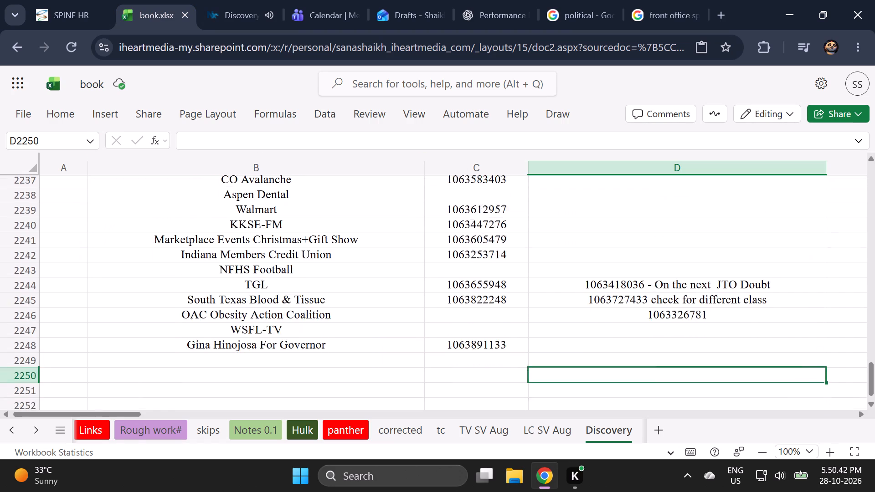
pyautogui.doubleClick(250, 305)
pyautogui.hotkey('ctrl', 'v')
pyautogui.click(240, 0)
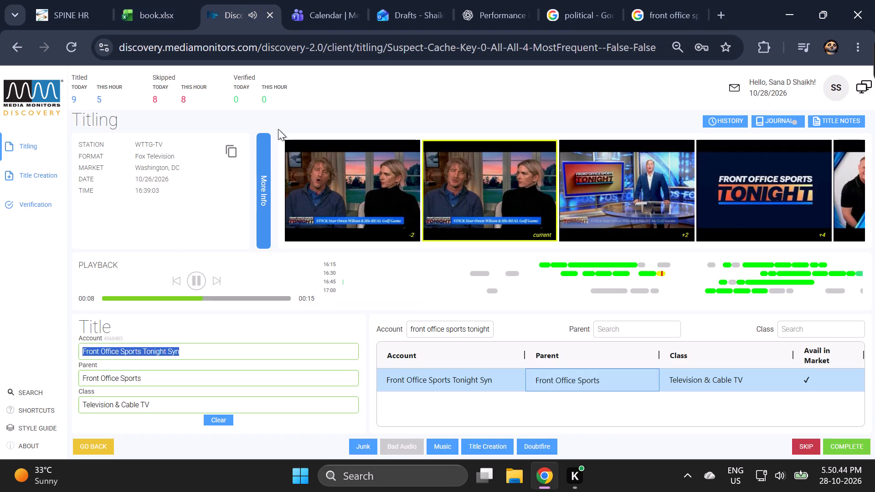
pyautogui.click(263, 238)
pyautogui.moveTo(353, 143); pyautogui.dragTo(304, 145)
pyautogui.hotkey('ctrl', 'c')
pyautogui.click(169, 20)
pyautogui.doubleClick(446, 307)
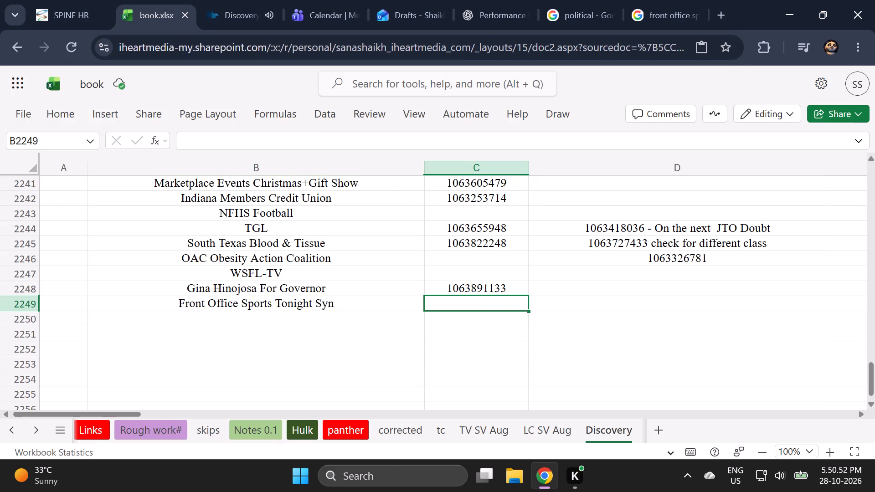
pyautogui.hotkey('ctrl', 'v')
pyautogui.click(367, 330)
# Return to Discovery, collapse the segment details, replay the WTTG-TV segment, and complete it under Front Office Sports Tonight Syn.
pyautogui.click(248, 0)
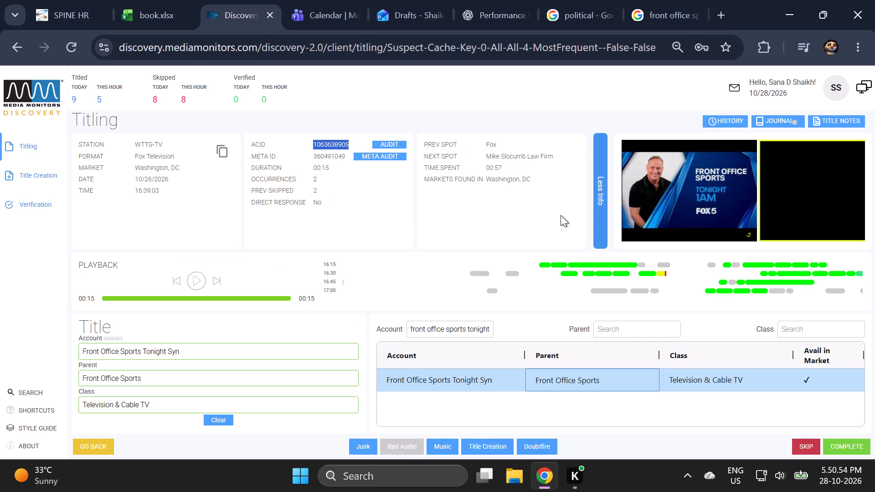
pyautogui.click(592, 209)
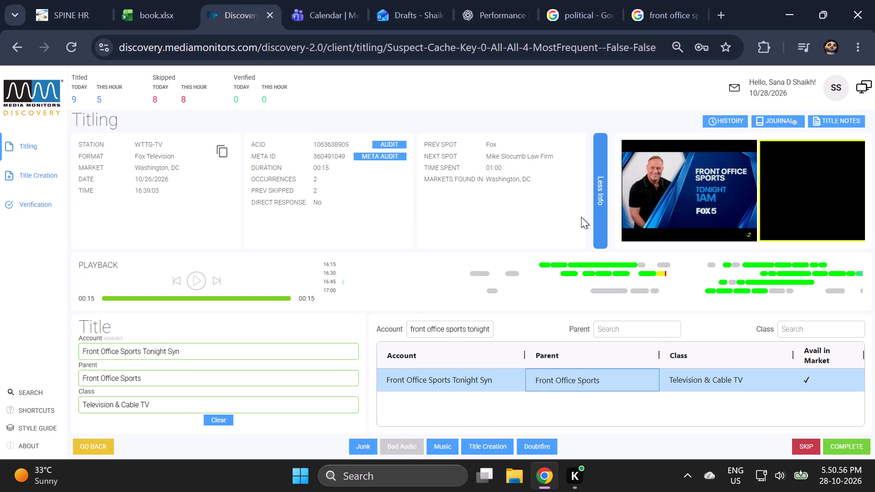
pyautogui.click(599, 217)
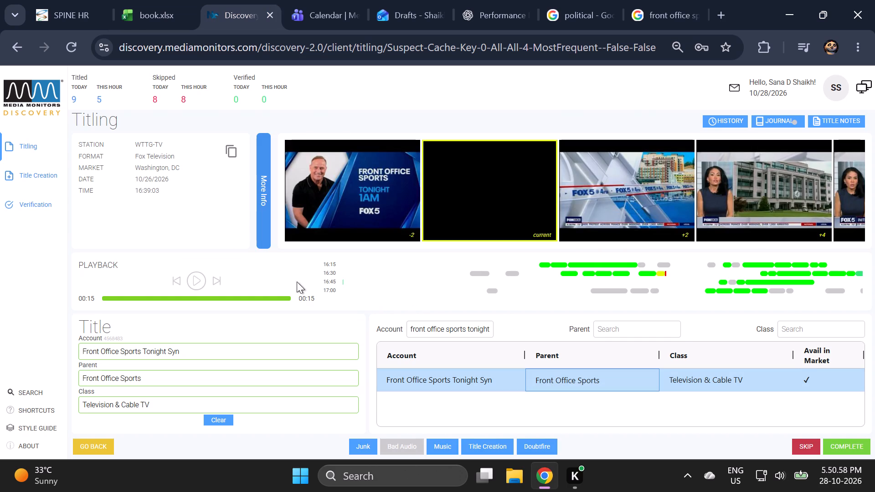
pyautogui.click(177, 278)
pyautogui.click(859, 378)
pyautogui.click(863, 442)
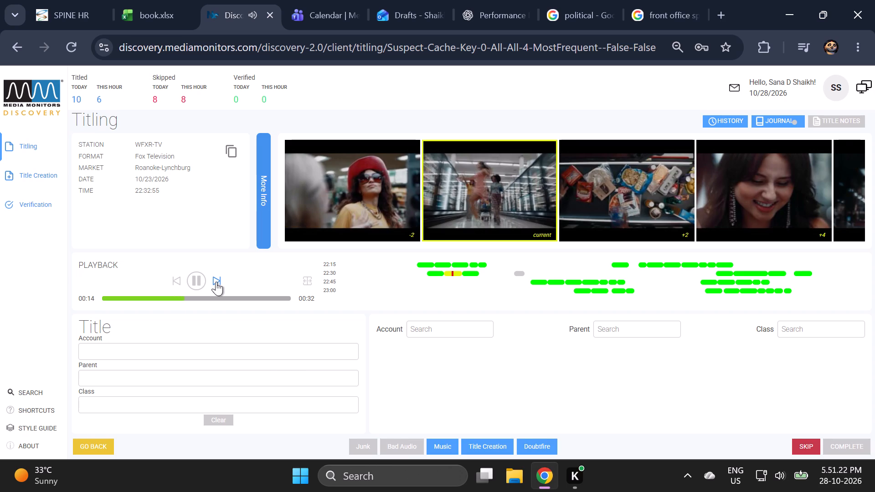
# Audit the WFXR-TV segment's airplays, preview the end of the 10/26/2026 22:25 airing with video, and load that airing.
pyautogui.click(216, 282)
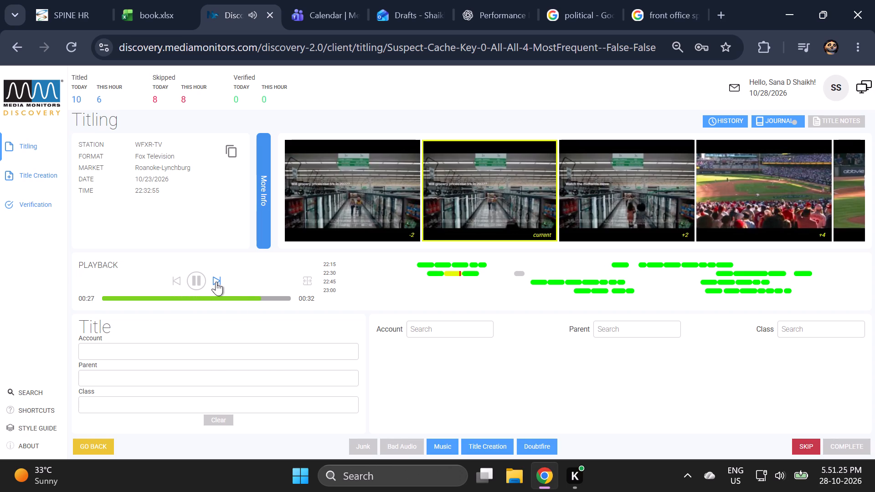
pyautogui.click(267, 194)
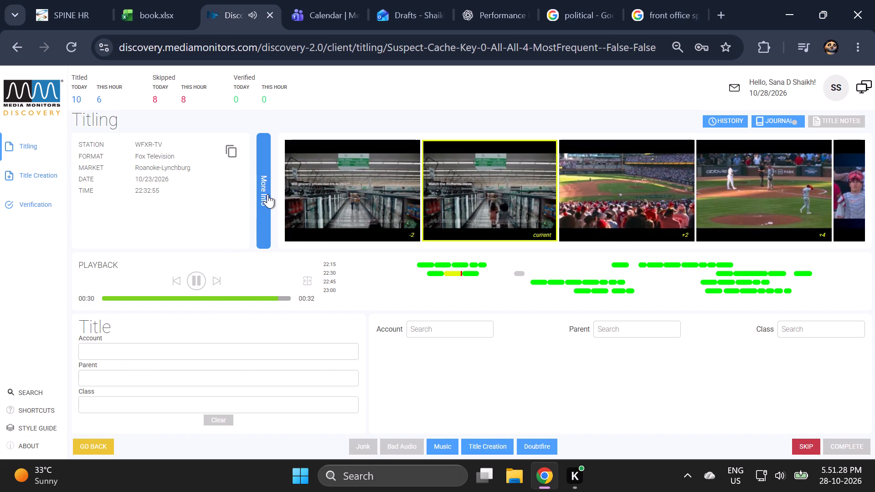
pyautogui.click(381, 144)
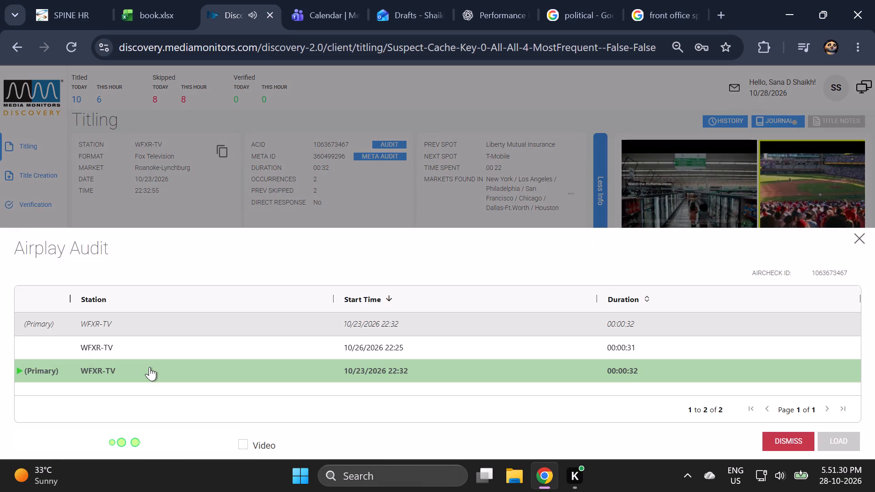
pyautogui.moveTo(149, 367); pyautogui.dragTo(157, 343)
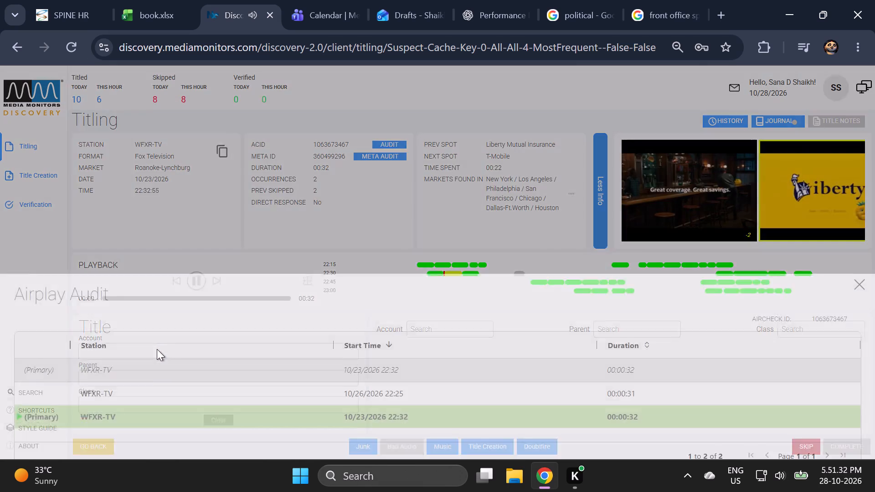
pyautogui.click(157, 349)
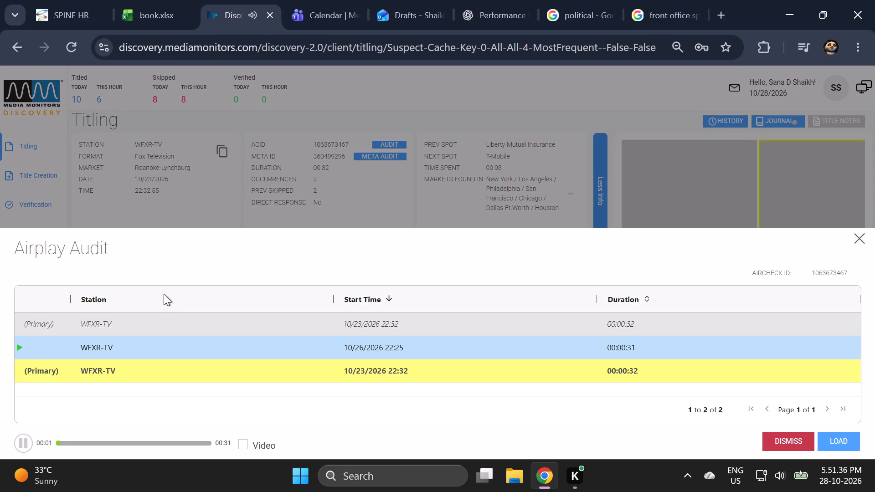
pyautogui.click(247, 443)
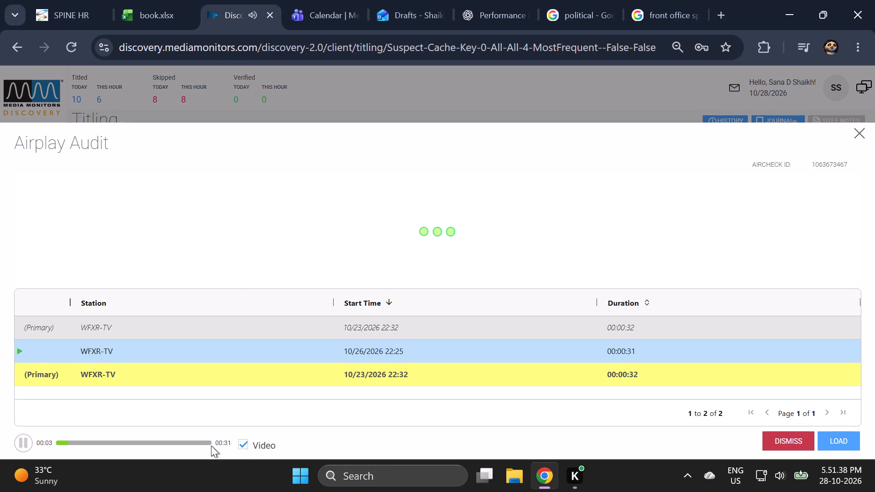
pyautogui.click(209, 443)
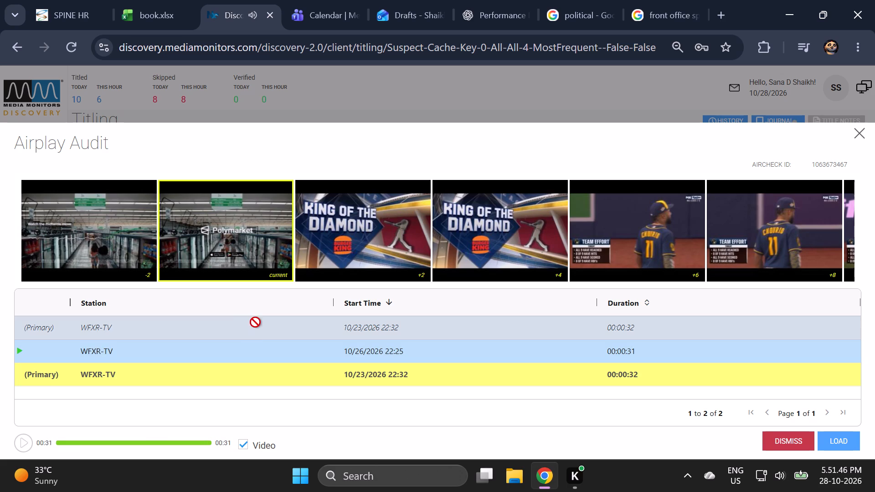
pyautogui.click(858, 446)
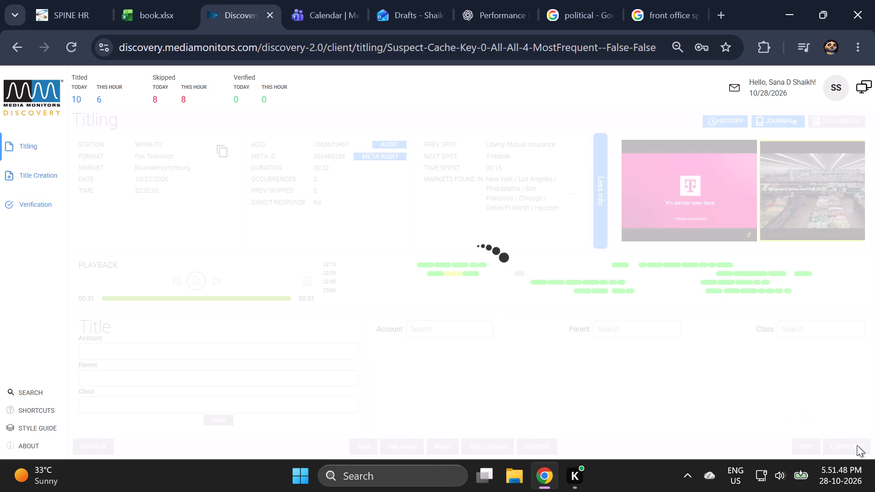
# Collapse the details, replay the loaded WFXR-TV airing from its start, and skip ahead toward its end.
pyautogui.click(598, 202)
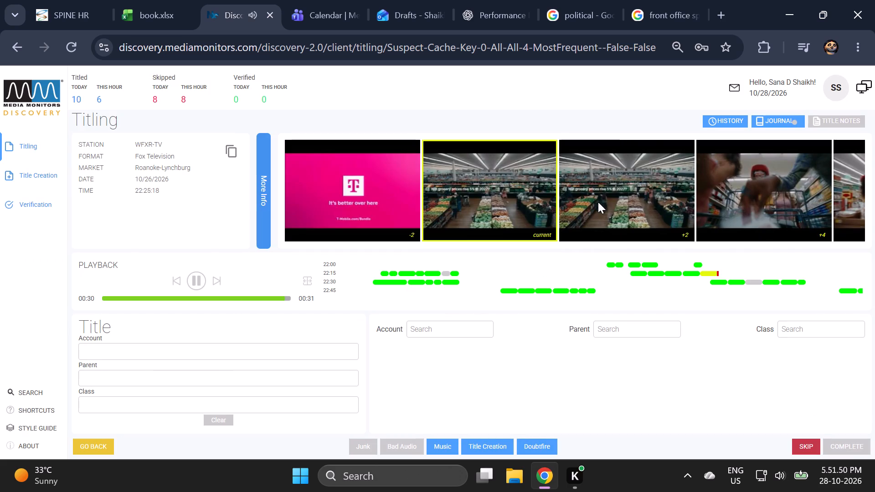
pyautogui.click(178, 277)
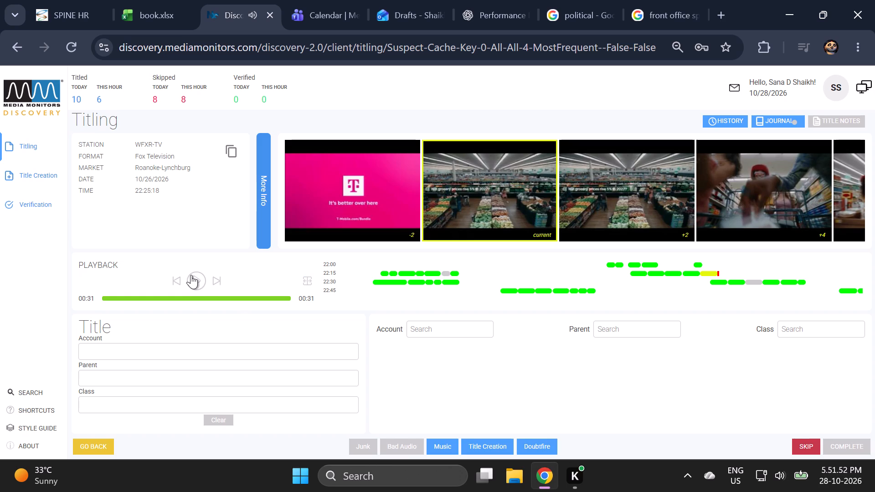
pyautogui.click(219, 283)
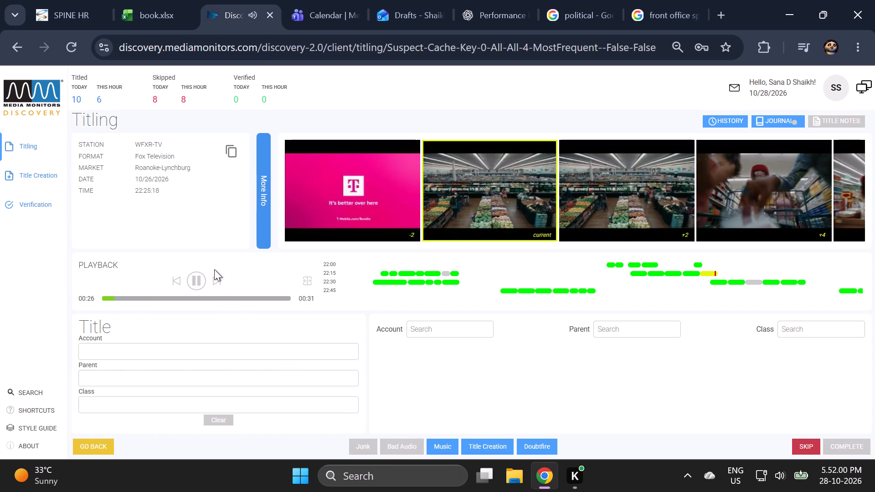
# Search accounts for "polymar" and assign Polymarket, under parent Adventure One QSS Inc, to the WFXR-TV segment.
pyautogui.click(465, 329)
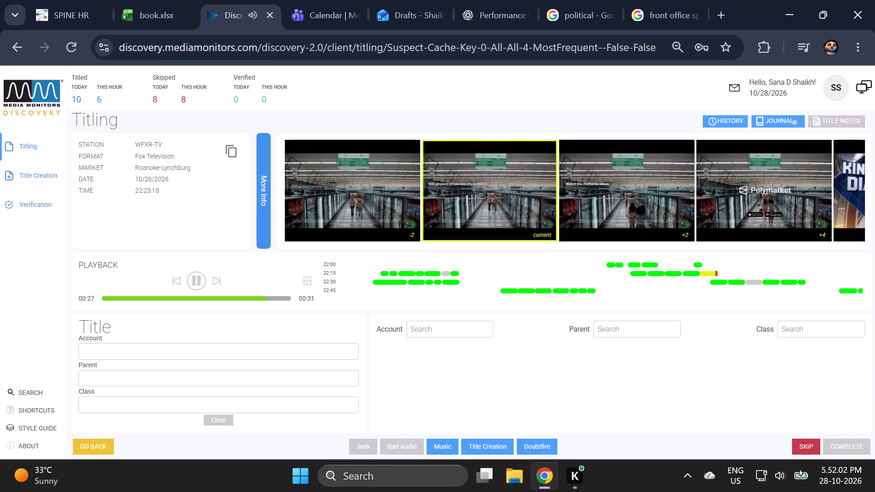
pyautogui.write('pol')
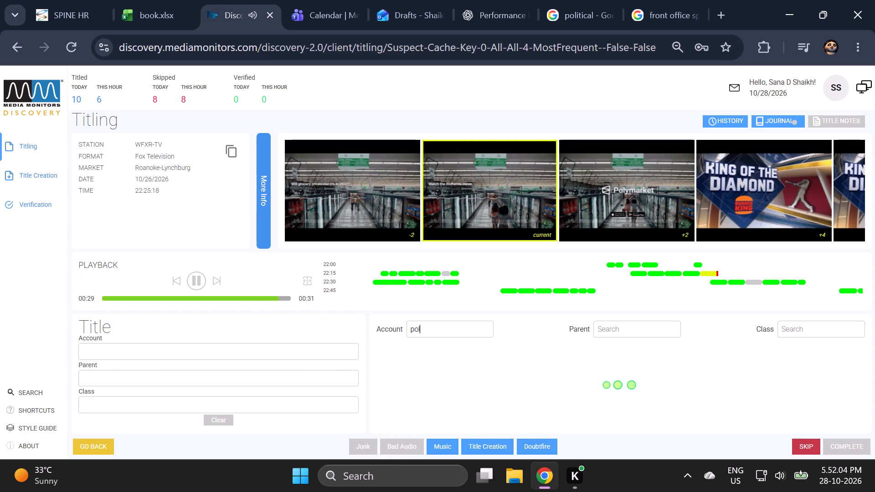
pyautogui.press('y')
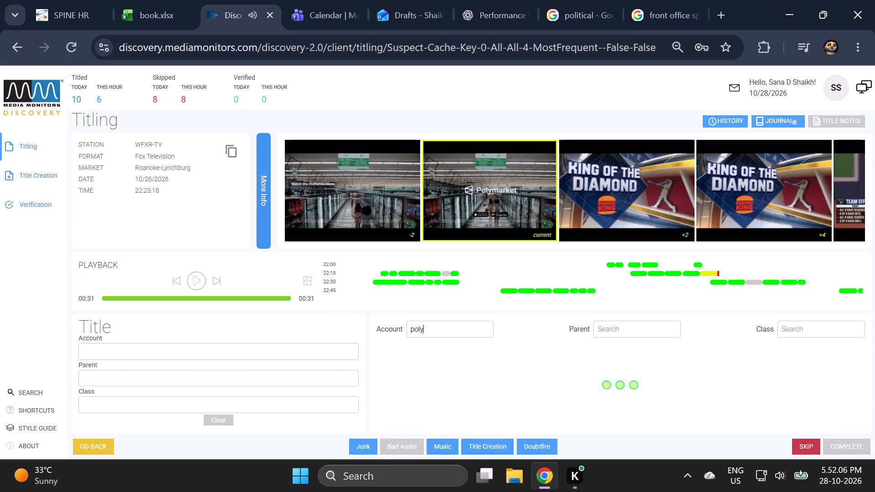
pyautogui.write('mar')
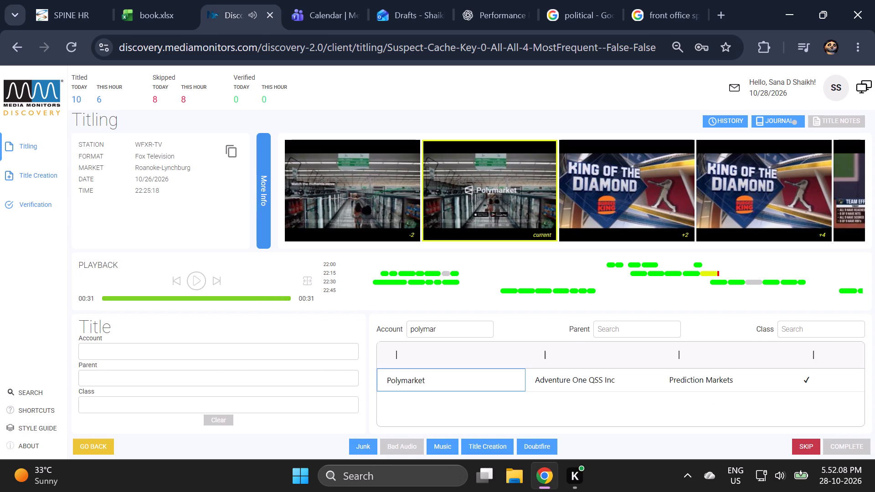
pyautogui.click(635, 382)
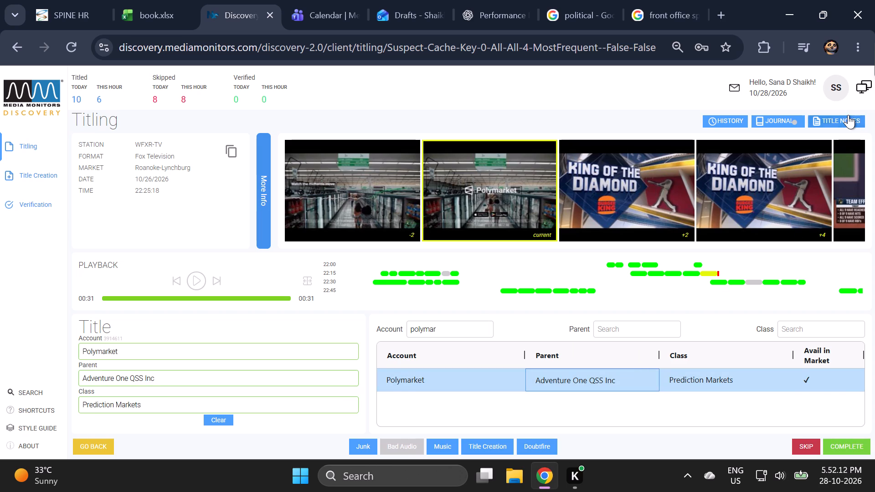
# Copy the iSpot link from Polymarket's title notes, open it in the Front Office Sports search tab, accept cookies, and review the ad page.
pyautogui.click(848, 115)
pyautogui.moveTo(439, 212); pyautogui.dragTo(154, 210)
pyautogui.hotkey('ctrl', 'c')
pyautogui.click(685, 15)
pyautogui.click(638, 50)
pyautogui.hotkey('ctrl', 'v')
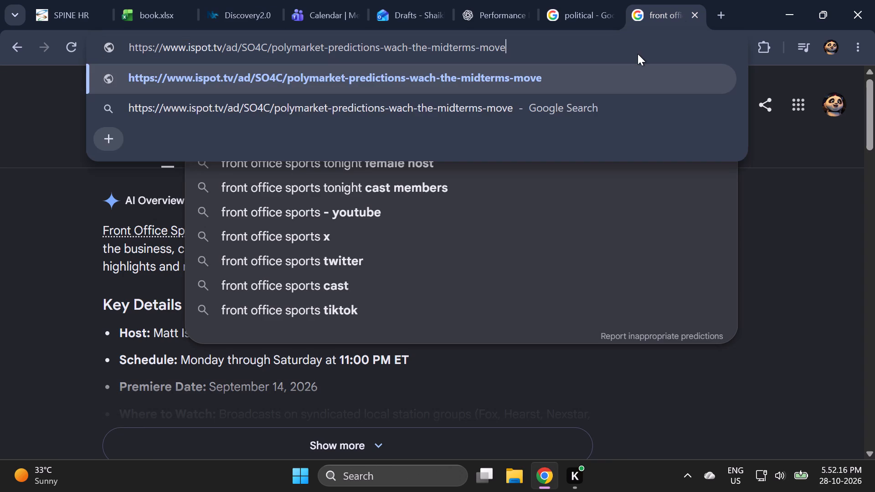
pyautogui.press('Return')
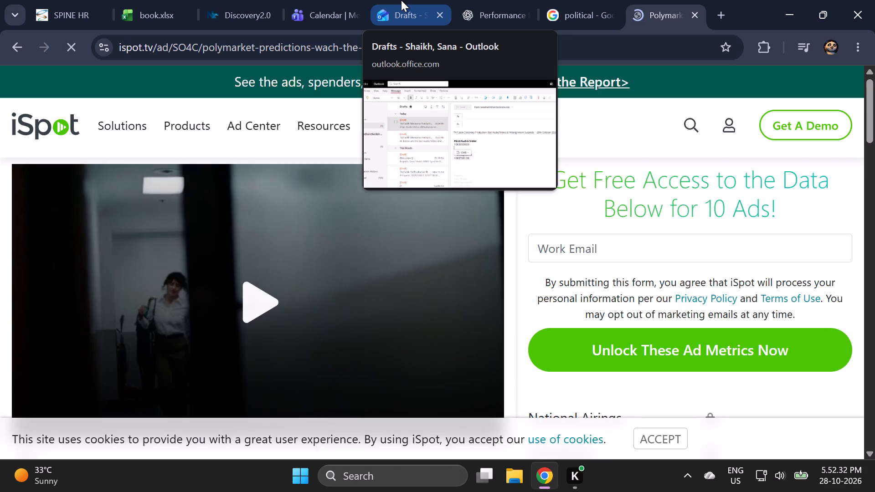
pyautogui.scroll(-4, 468, 302)
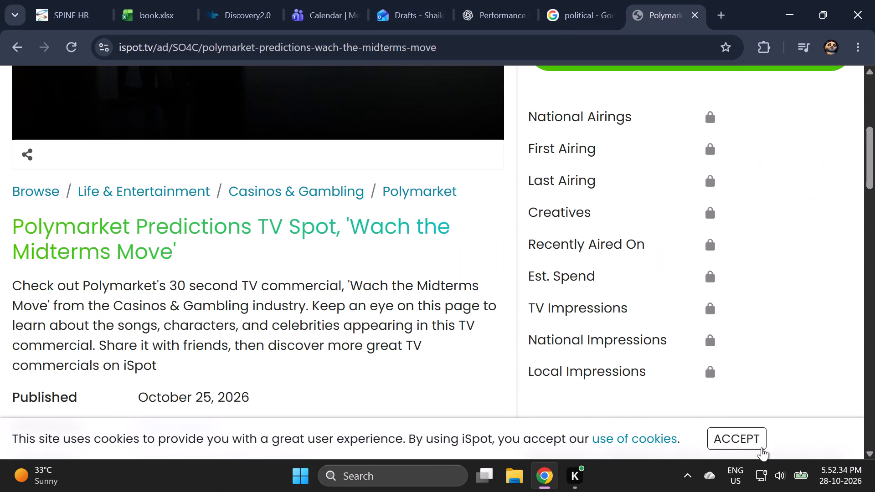
pyautogui.click(756, 440)
pyautogui.scroll(-4, 402, 367)
pyautogui.scroll(2, 220, 260)
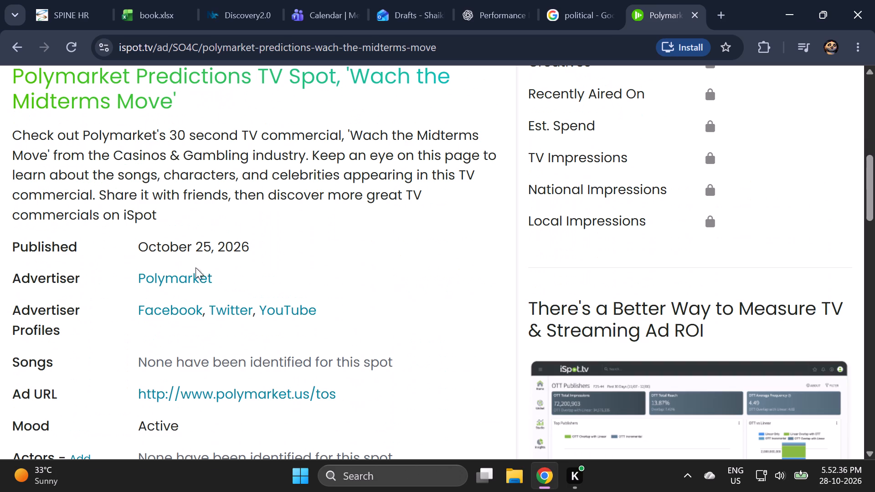
# Open the Polymarket advertiser page from the ad's details and look through its TV commercials for the grocery store ad.
pyautogui.click(193, 280)
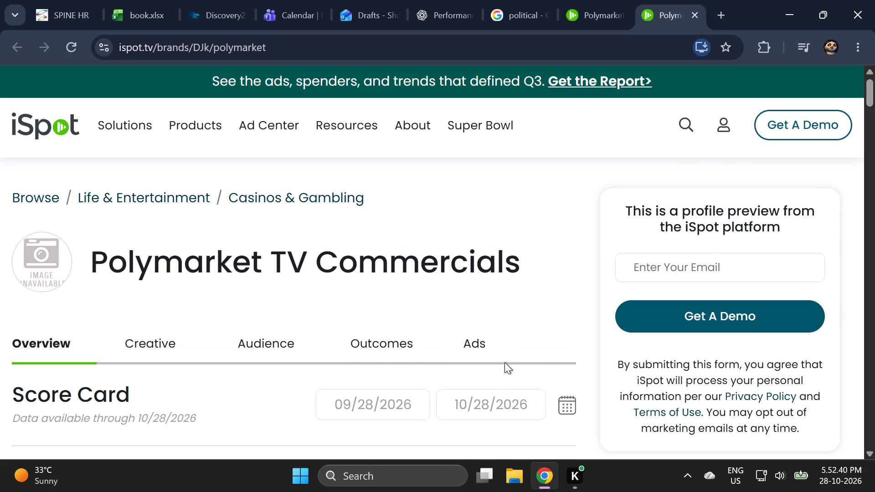
pyautogui.click(480, 353)
pyautogui.scroll(-9, 356, 419)
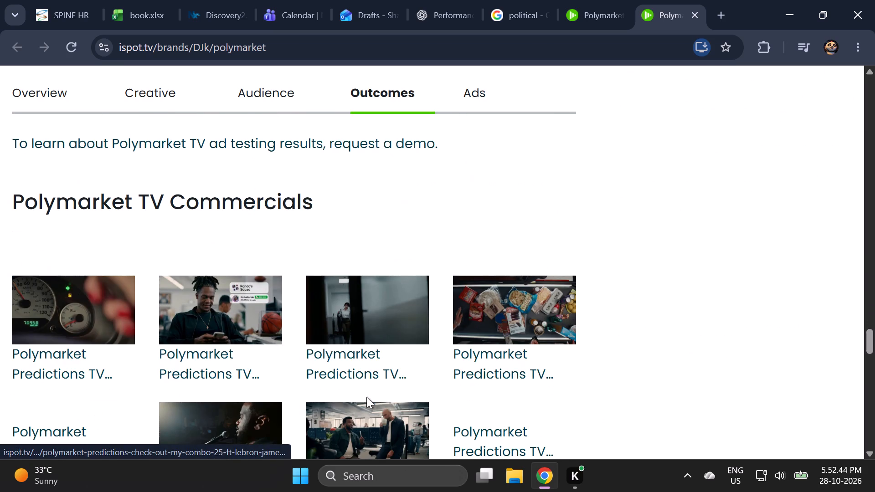
pyautogui.scroll(-1, 372, 394)
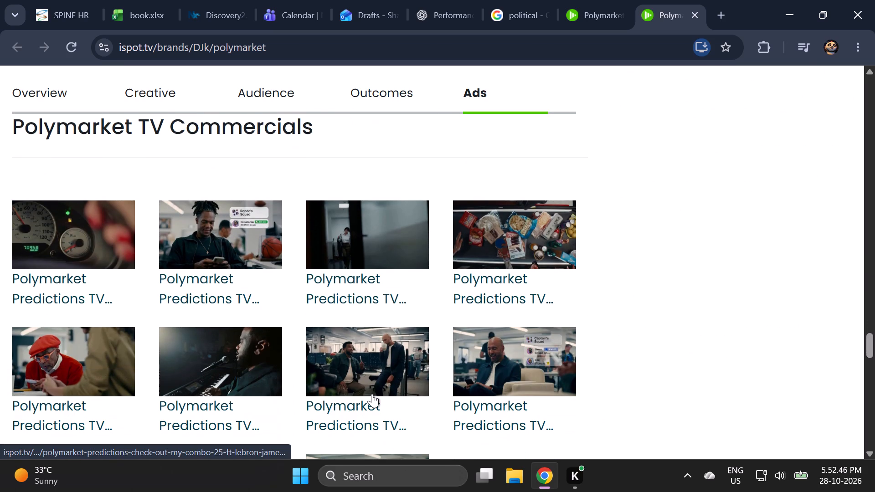
pyautogui.scroll(-2, 371, 387)
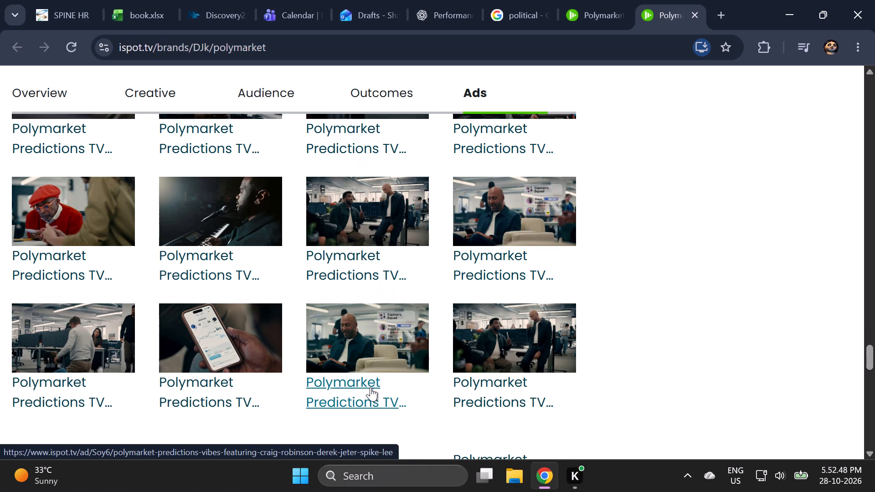
pyautogui.scroll(-4, 371, 387)
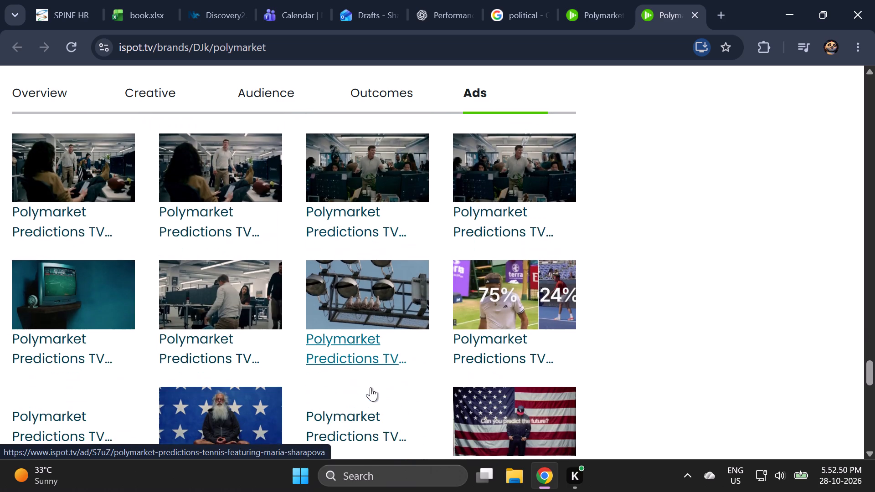
pyautogui.scroll(-2, 371, 387)
pyautogui.scroll(9, 637, 340)
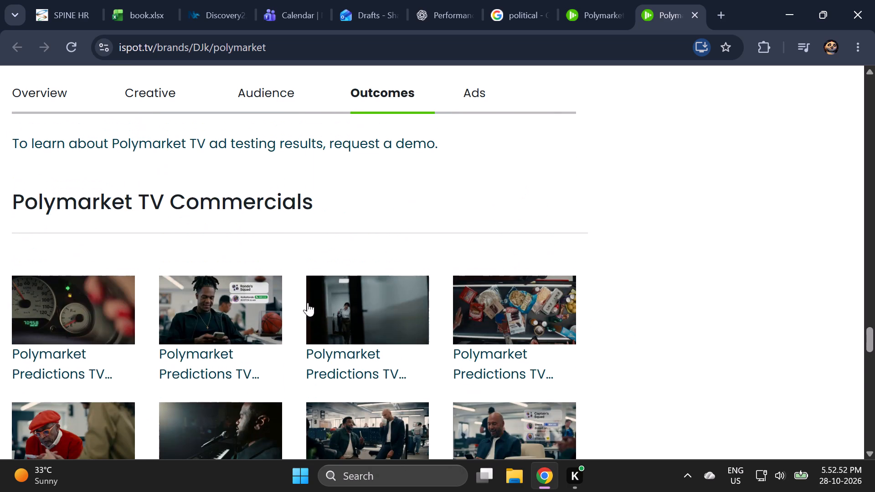
# Open Polymarket's 'Gas and Midterms' commercial, check its description, and play the start of the video for comparison with the segment.
pyautogui.click(83, 351)
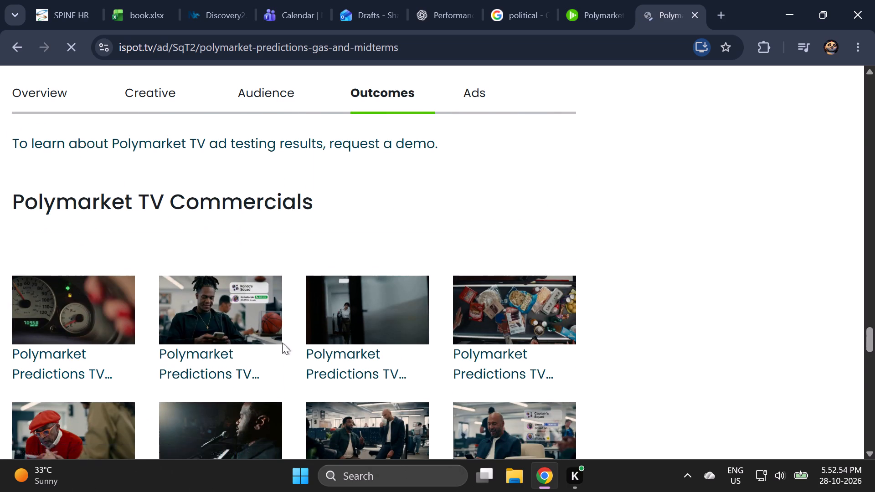
pyautogui.click(287, 324)
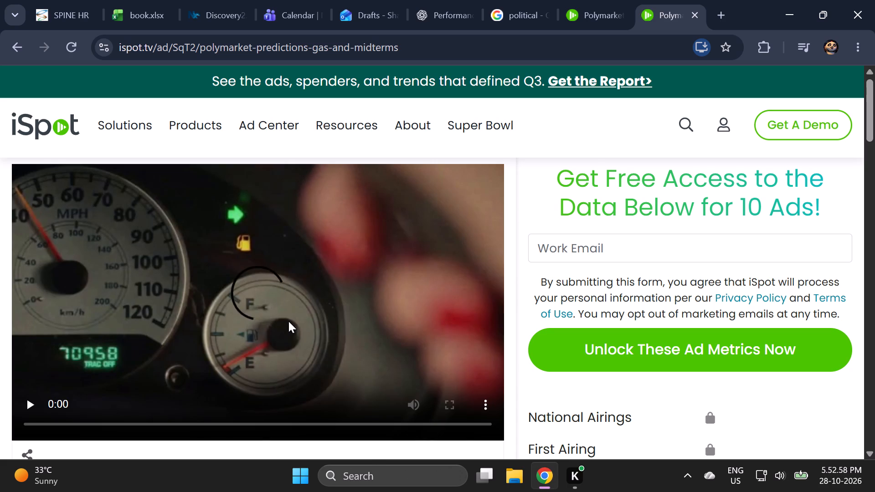
pyautogui.scroll(-3, 288, 321)
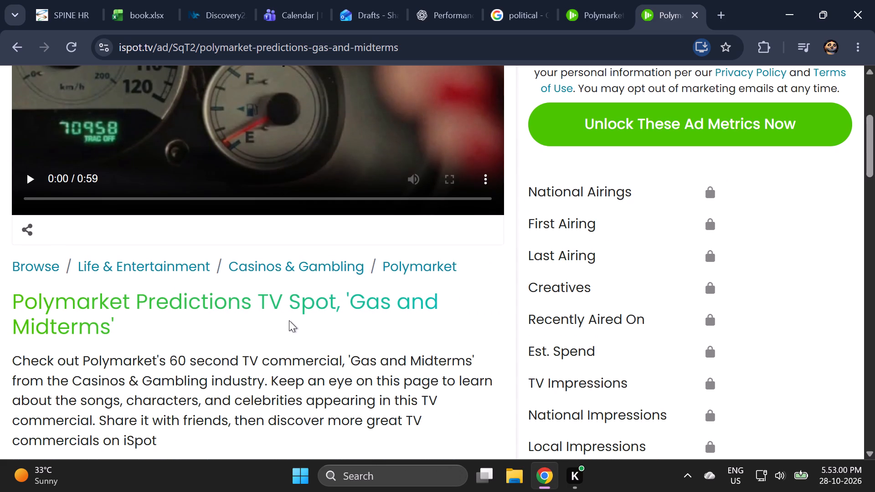
pyautogui.scroll(-2, 289, 320)
pyautogui.scroll(2, 289, 320)
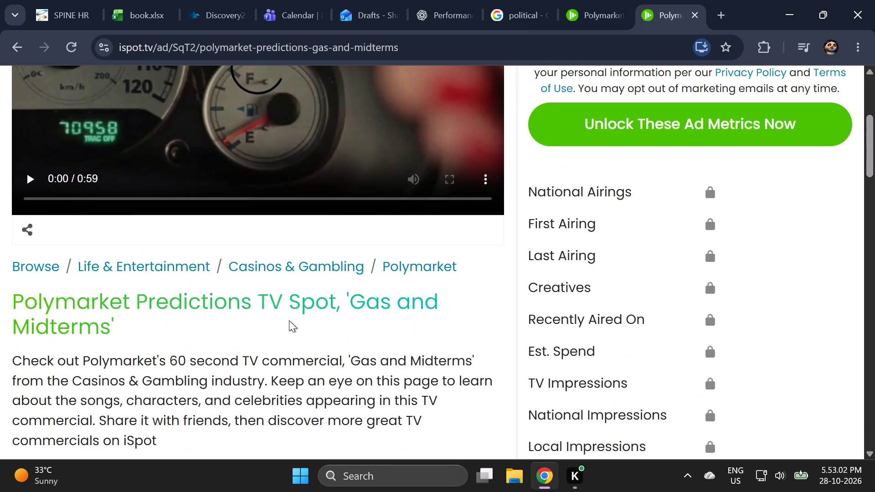
pyautogui.scroll(2, 289, 320)
pyautogui.click(36, 332)
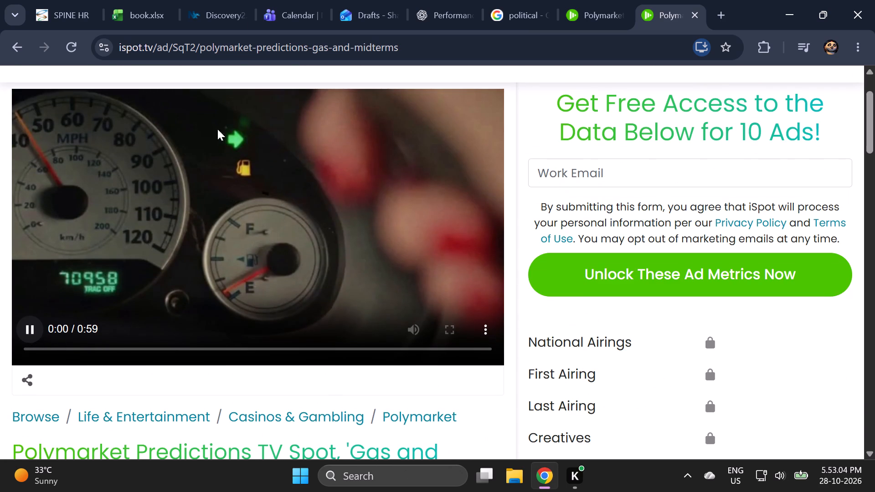
pyautogui.click(234, 0)
pyautogui.click(658, 0)
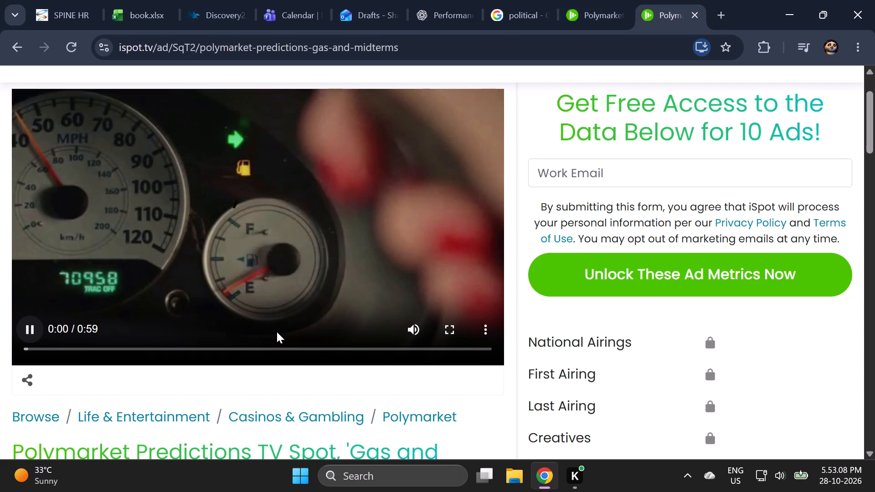
pyautogui.click(160, 231)
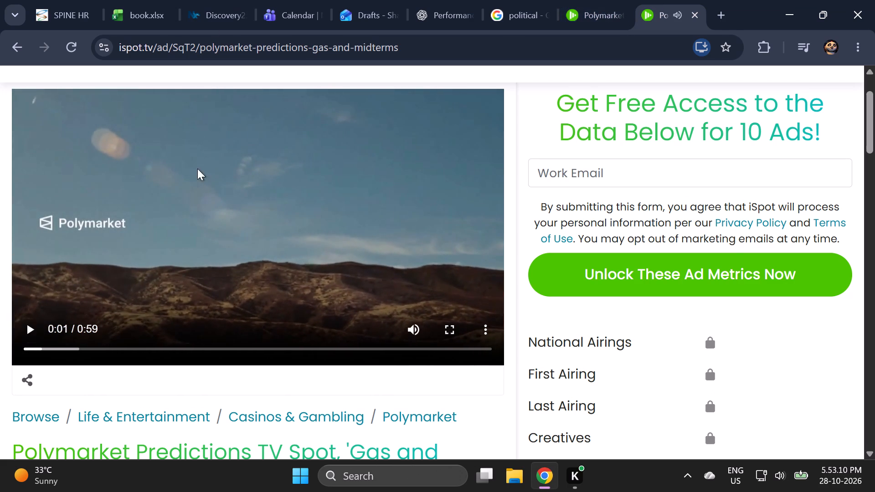
# Return to Discovery, replay the start and end of the WFXR-TV segment, and complete it under Polymarket.
pyautogui.click(215, 0)
pyautogui.click(659, 390)
pyautogui.click(659, 380)
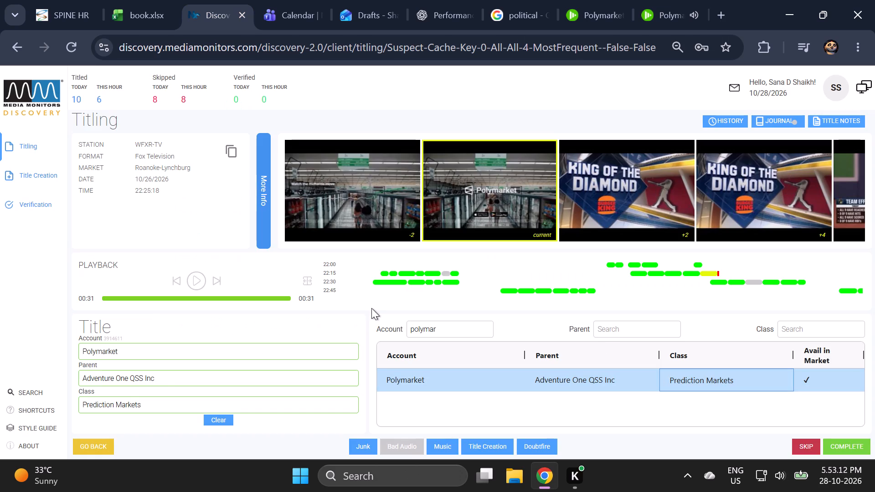
pyautogui.click(181, 282)
pyautogui.click(217, 282)
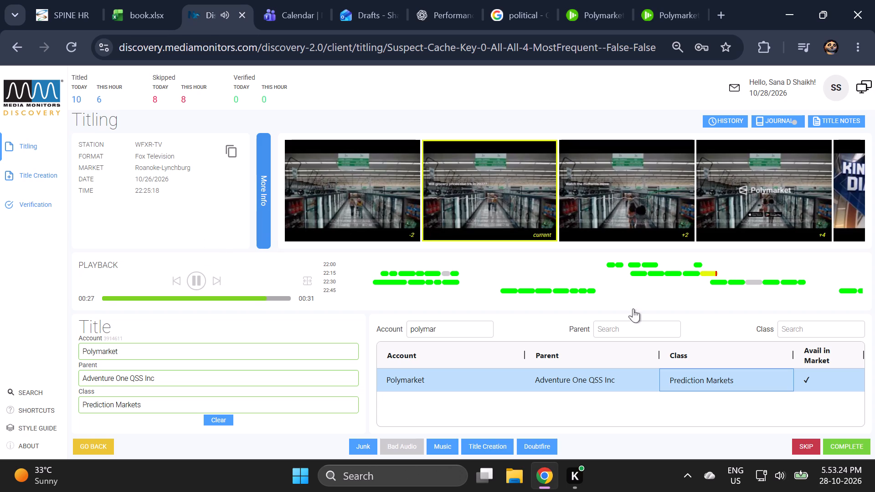
pyautogui.click(835, 380)
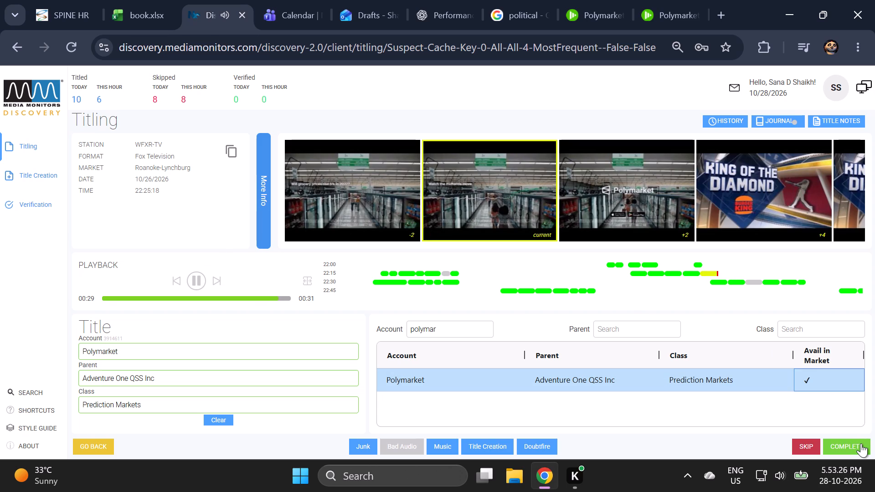
pyautogui.click(861, 443)
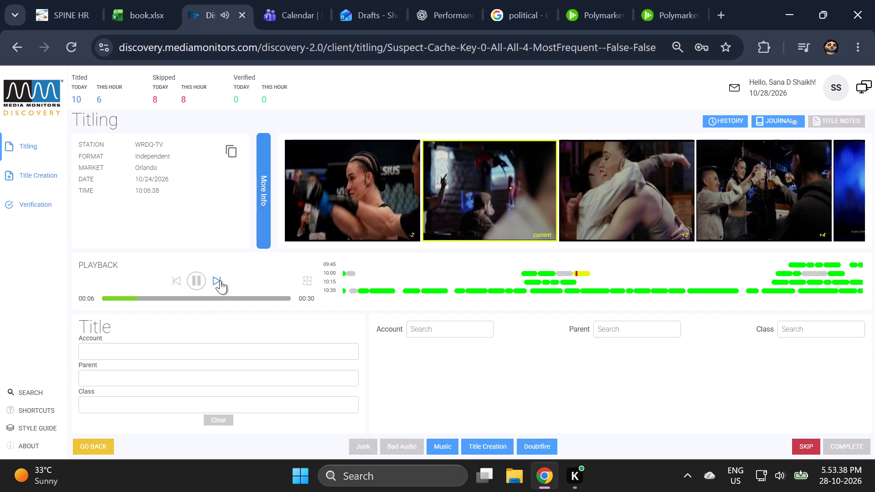
# Play through the WRDQ-TV segment to find where the ads change, and place a fingerprint split point at 00:15.
pyautogui.click(220, 280)
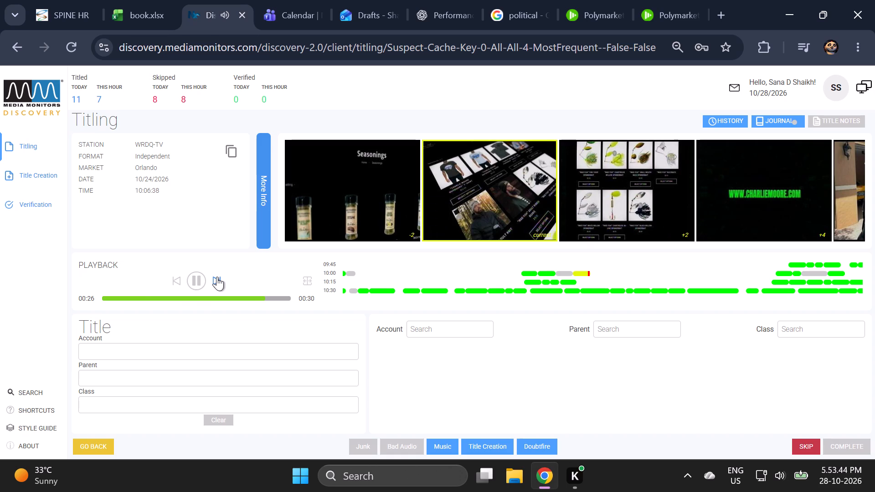
pyautogui.click(211, 298)
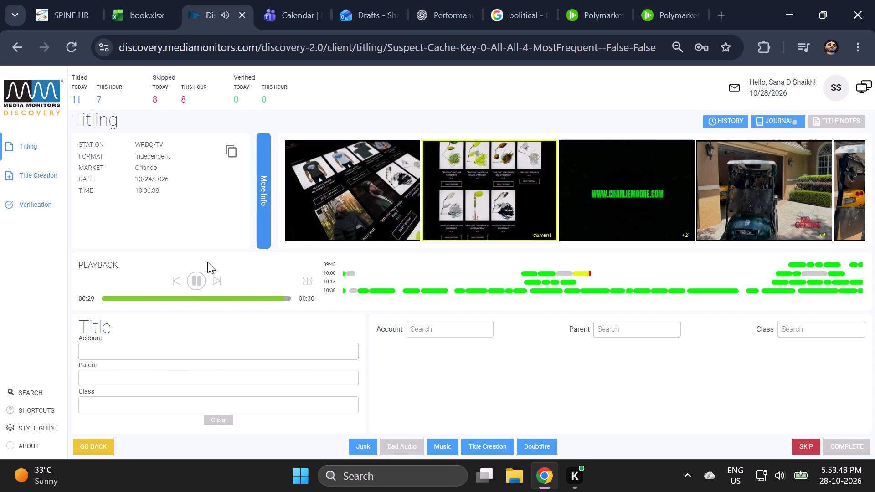
pyautogui.click(216, 299)
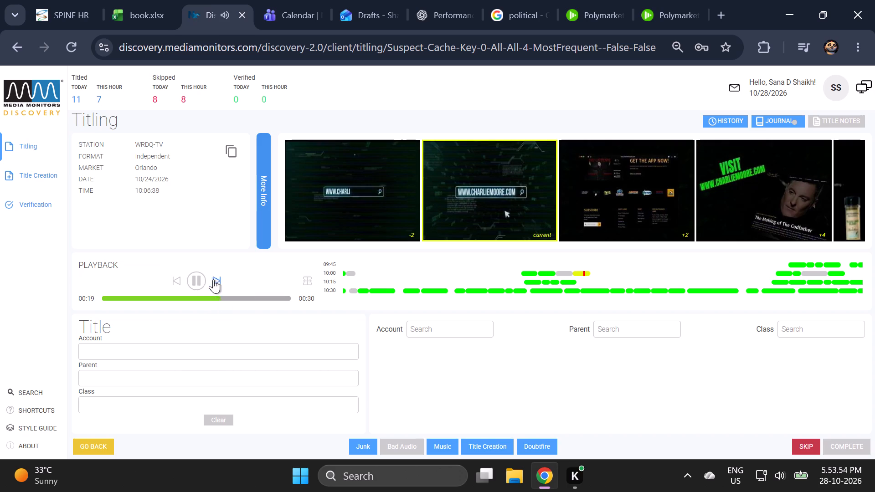
pyautogui.click(180, 300)
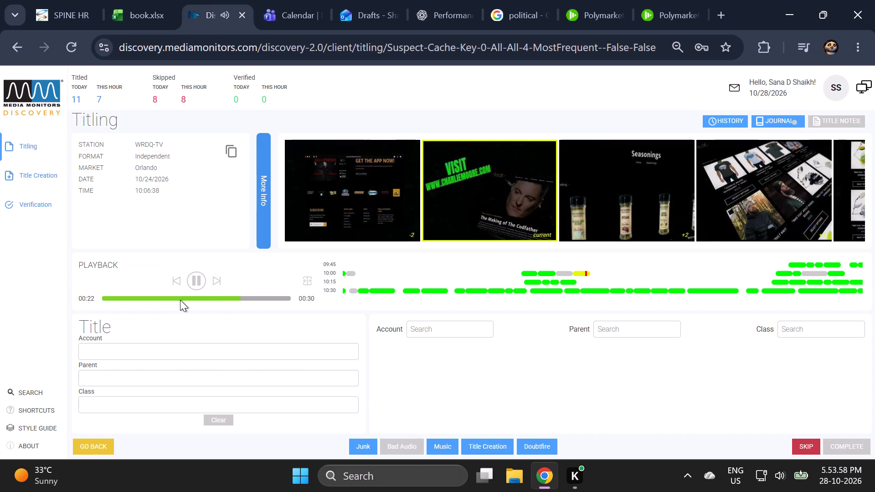
pyautogui.click(195, 277)
pyautogui.click(308, 280)
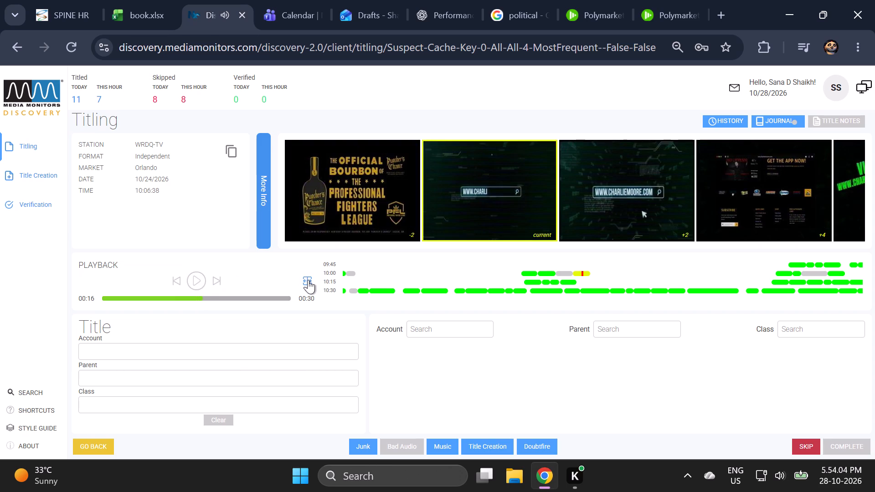
pyautogui.moveTo(58, 192); pyautogui.dragTo(422, 189)
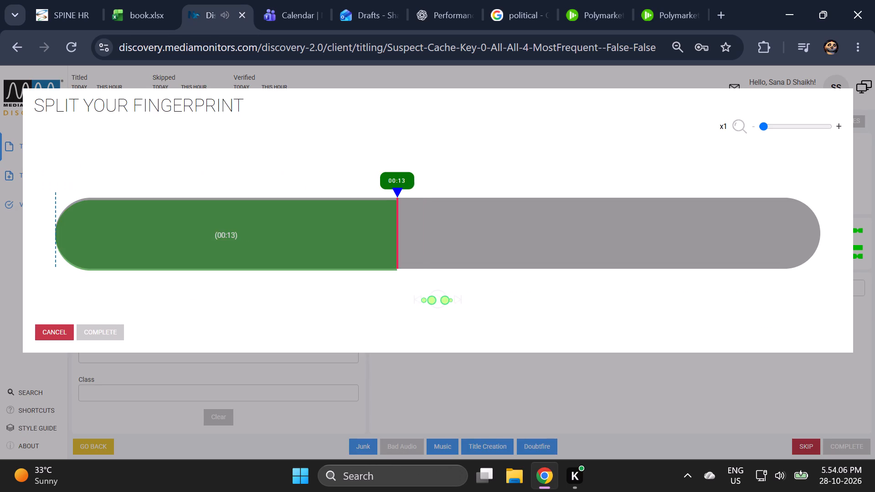
pyautogui.moveTo(422, 189); pyautogui.dragTo(440, 190)
pyautogui.doubleClick(440, 190)
pyautogui.click(443, 295)
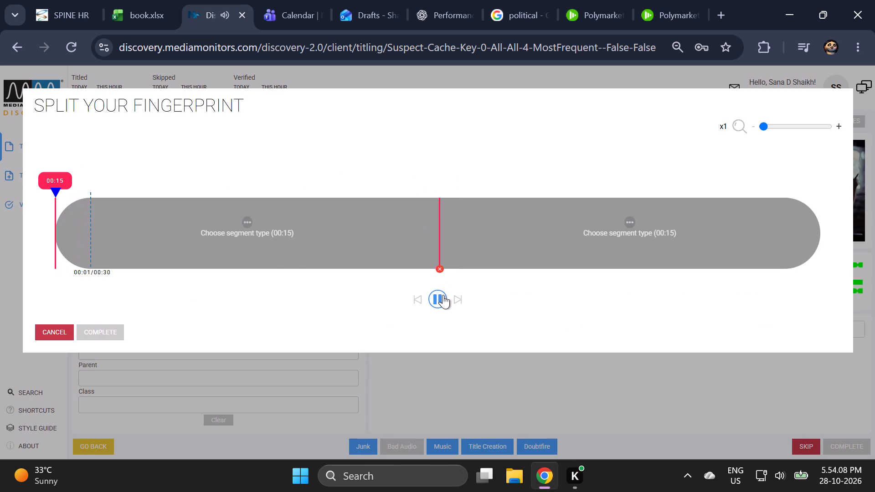
# Mark both 15-second parts of the WRDQ-TV fingerprint as Spot and complete the split.
pyautogui.click(252, 221)
pyautogui.click(242, 147)
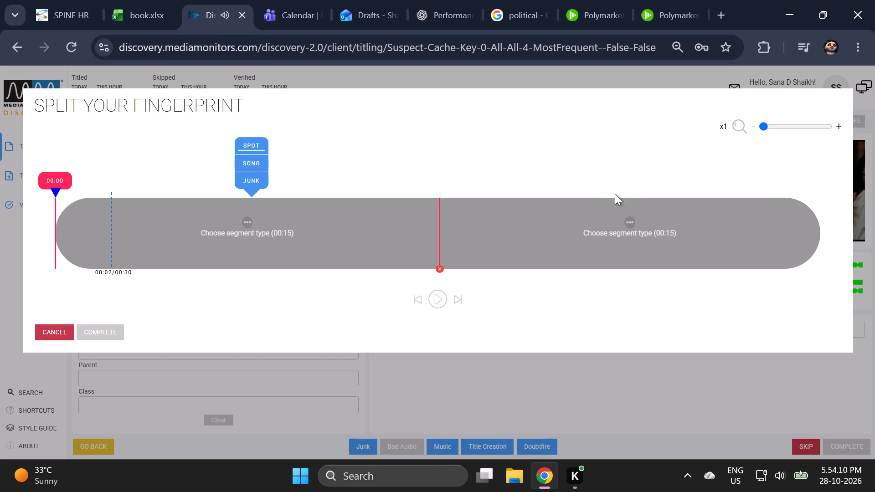
pyautogui.click(633, 225)
pyautogui.click(623, 145)
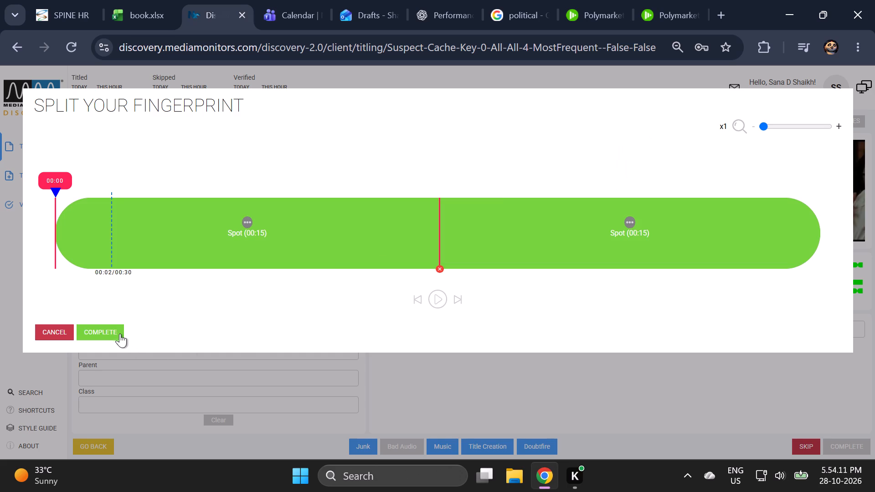
pyautogui.click(117, 331)
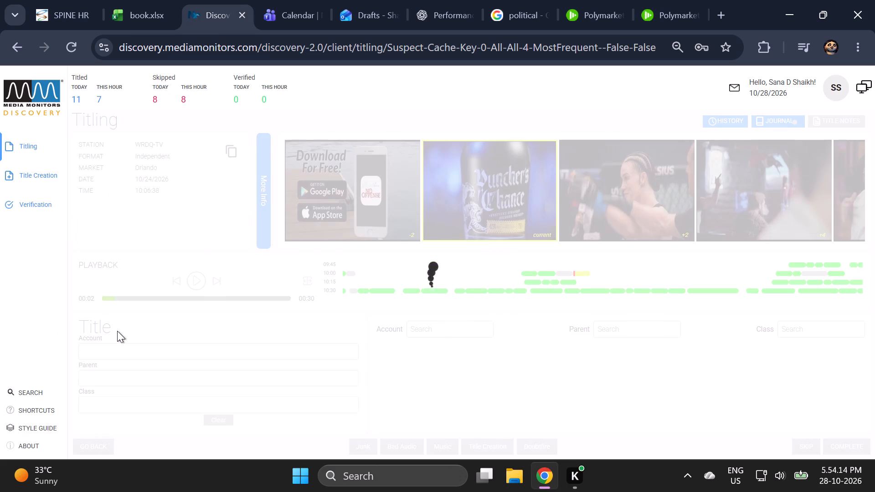
pyautogui.click(117, 319)
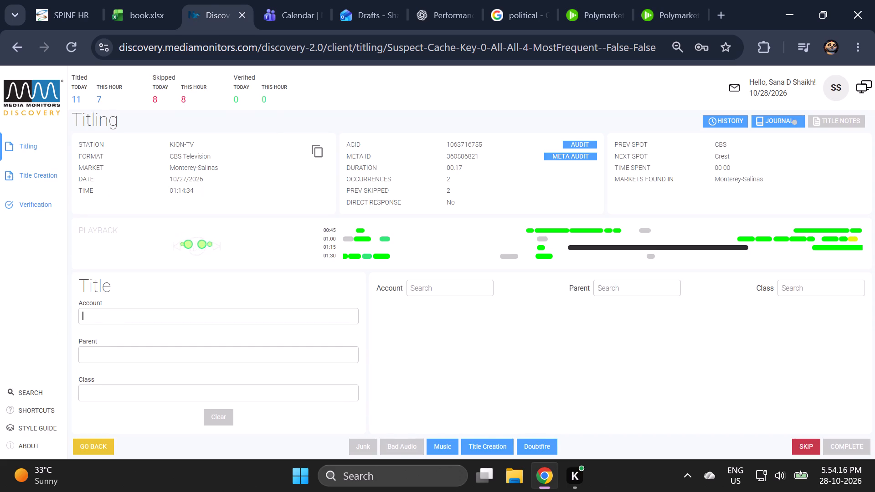
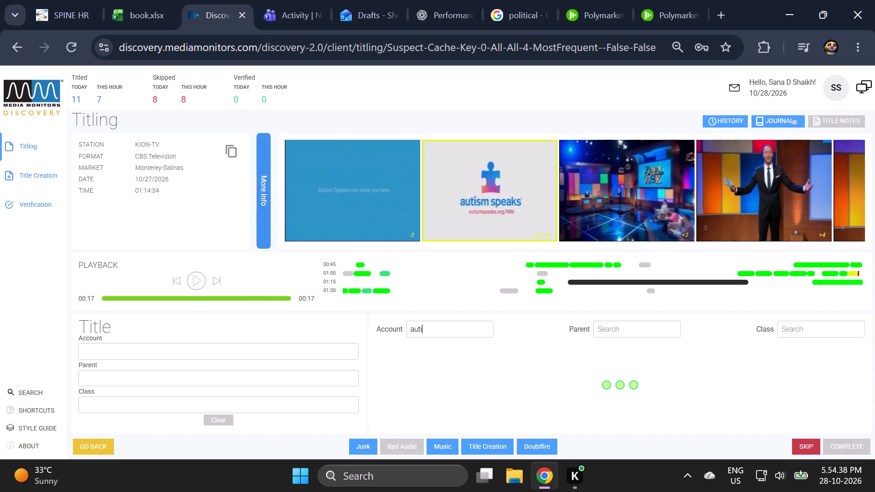
# Search the accounts for autism speaks and select Autism Speaks in the Public Service & Organizational Advertising class for the KION-TV segment.
pyautogui.write('sm sp')
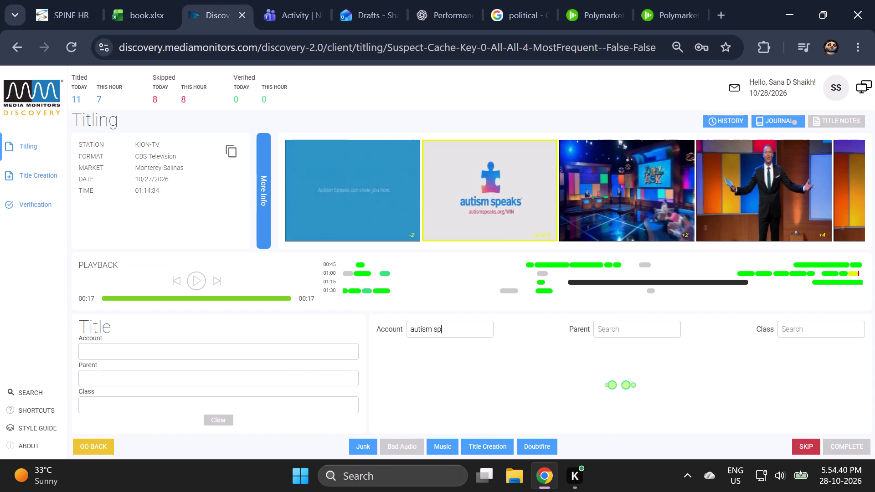
pyautogui.write('eaks')
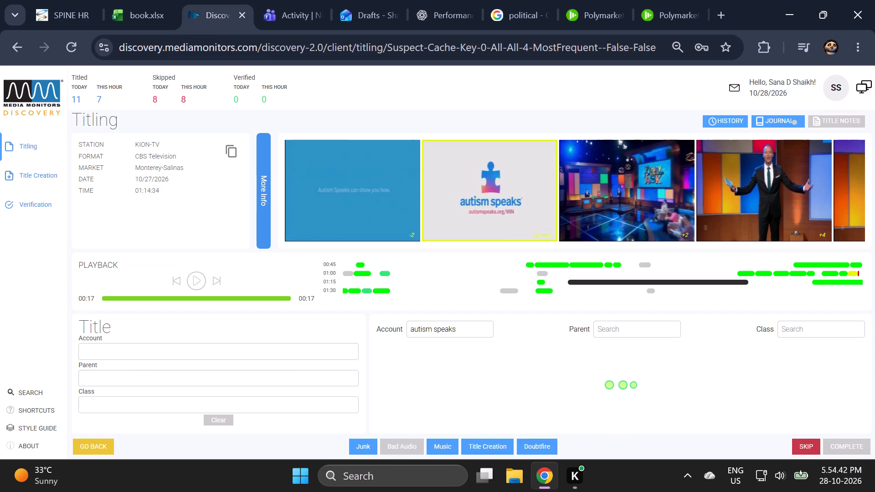
pyautogui.keyDown('ctrl'); pyautogui.scroll(-1, 520, 278); pyautogui.keyUp('ctrl')
pyautogui.click(529, 354)
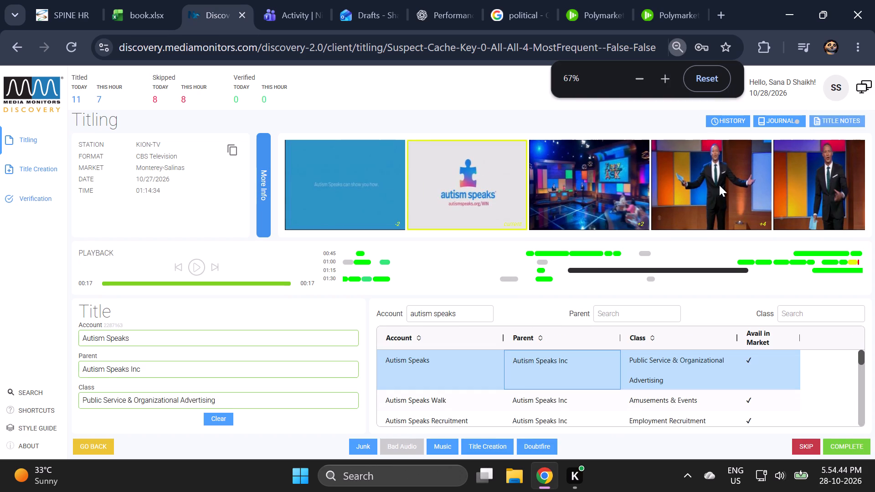
# Open the autismspeaks.org address from the title notes in place of a Polymarket page, close the other Polymarket page, and dismiss the notes.
pyautogui.click(823, 118)
pyautogui.moveTo(292, 214); pyautogui.dragTo(171, 210)
pyautogui.hotkey('ctrl', 'c')
pyautogui.click(635, 0)
pyautogui.click(564, 40)
pyautogui.hotkey('ctrl', 'v')
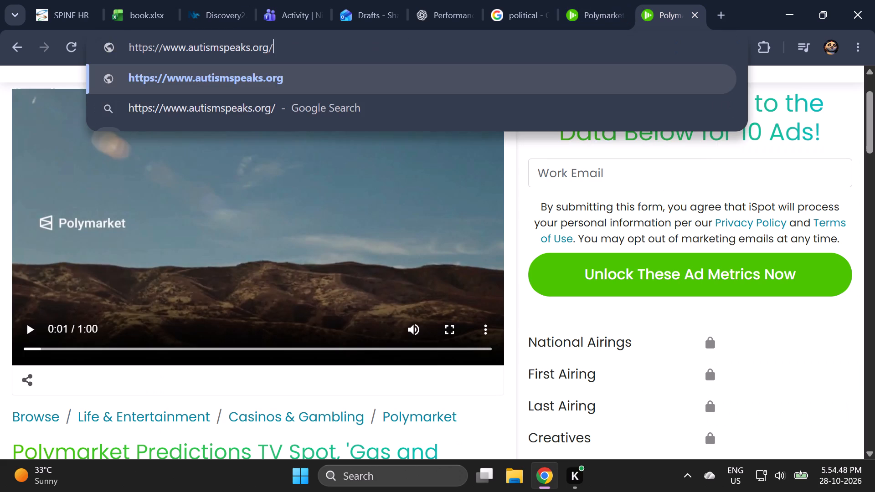
pyautogui.press('Return')
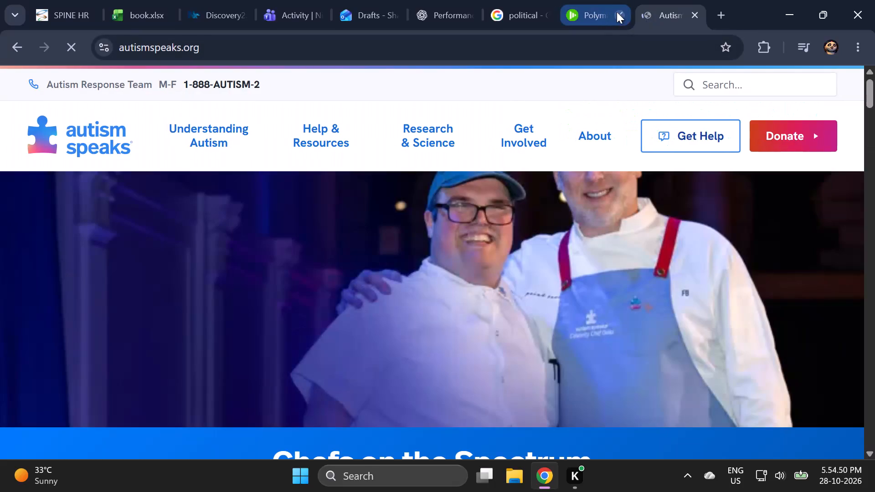
pyautogui.click(617, 12)
pyautogui.click(248, 0)
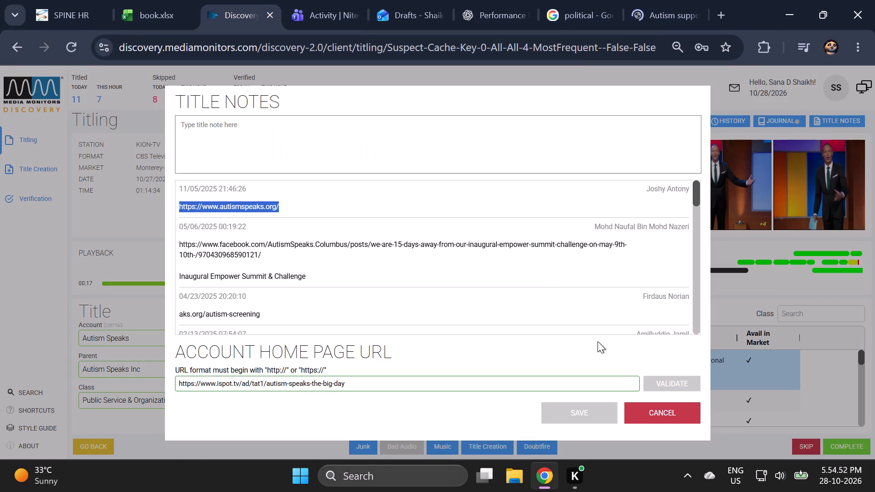
pyautogui.click(637, 413)
pyautogui.click(633, 365)
# Filter the autism speaks account results by the class Public Service & Organizational Advertising.
pyautogui.click(234, 401)
pyautogui.hotkey('ctrl', 'c')
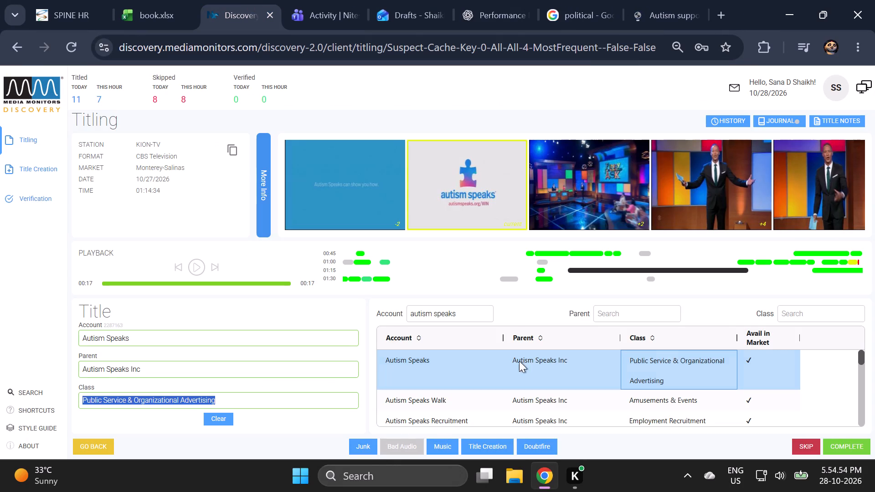
pyautogui.keyDown('ctrl'); pyautogui.click(812, 317); pyautogui.keyUp('ctrl')
pyautogui.hotkey('ctrl', 'v')
# Search the autismspeaks.org home page for Autism Speaks and check the organization name in the footer.
pyautogui.click(311, 338)
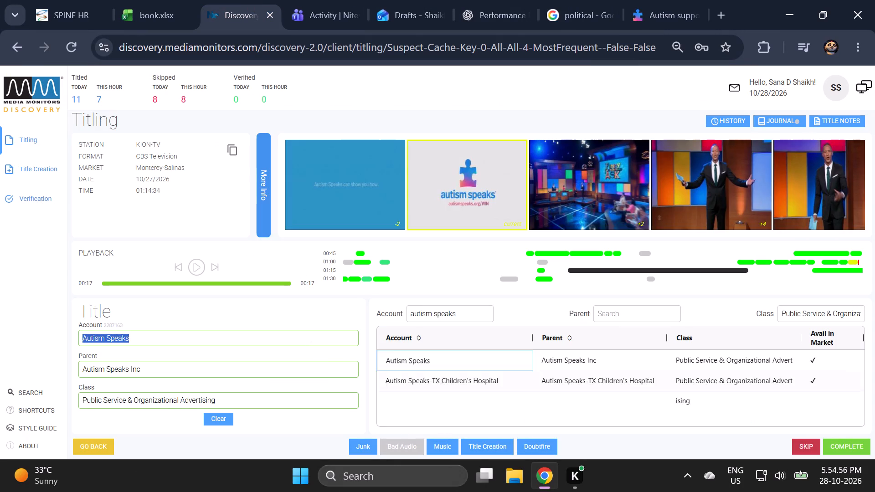
pyautogui.hotkey('ctrl', 'c')
pyautogui.click(653, 3)
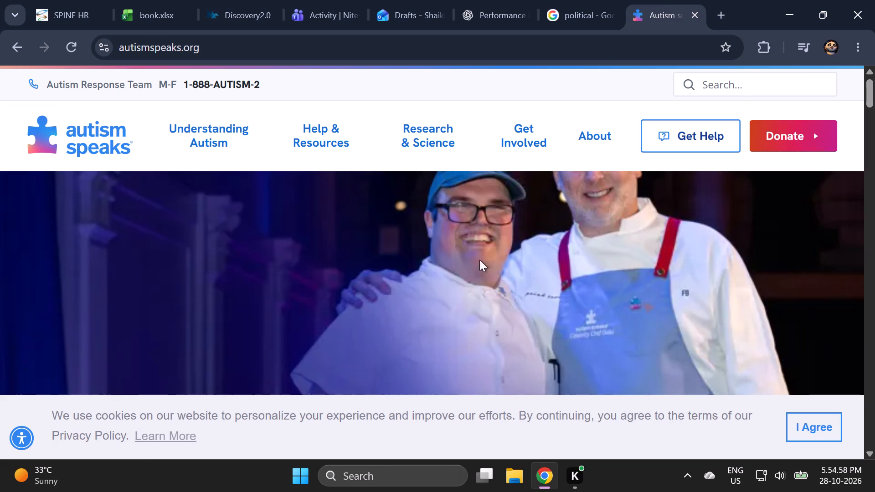
pyautogui.hotkey('ctrl', 'f')
pyautogui.hotkey('ctrl', 'v')
pyautogui.click(797, 417)
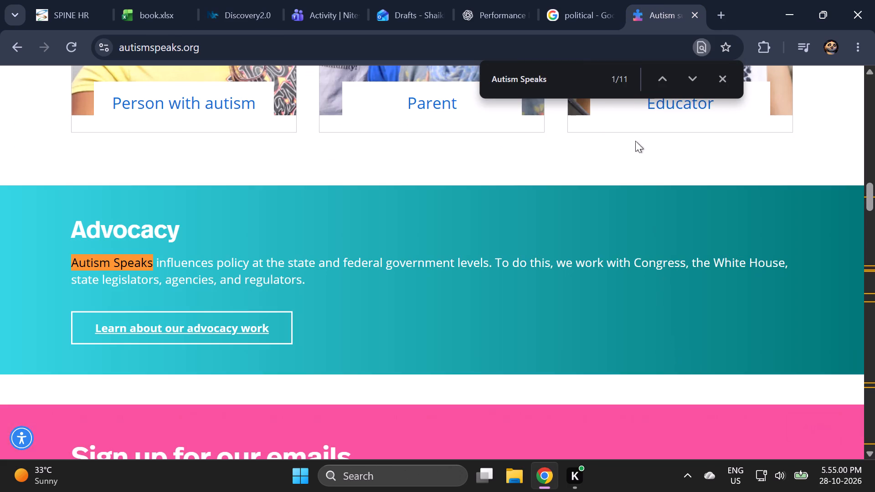
pyautogui.click(664, 81)
pyautogui.click(665, 81)
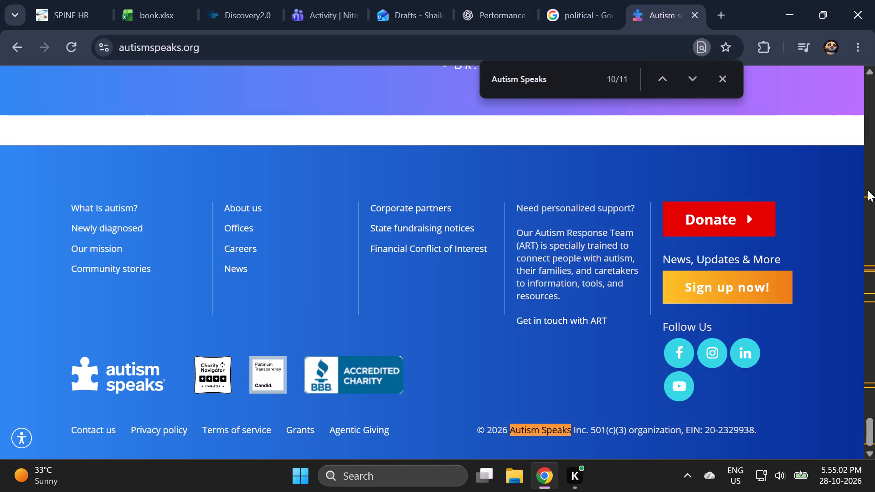
# Back in Discovery, filter the account results by the parent Autism Speaks Inc and select the matching Autism Speaks account.
pyautogui.click(244, 0)
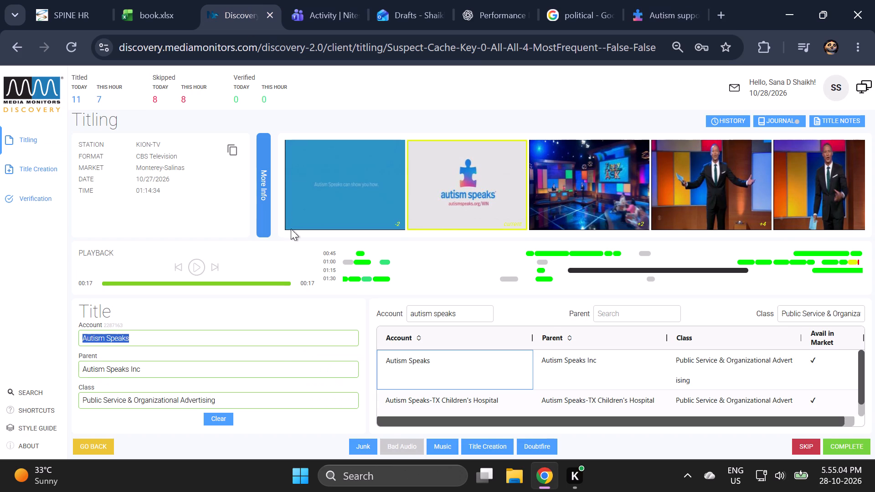
pyautogui.click(239, 377)
pyautogui.hotkey('ctrl', 'c')
pyautogui.keyDown('ctrl'); pyautogui.click(629, 316); pyautogui.keyUp('ctrl')
pyautogui.hotkey('ctrl', 'v')
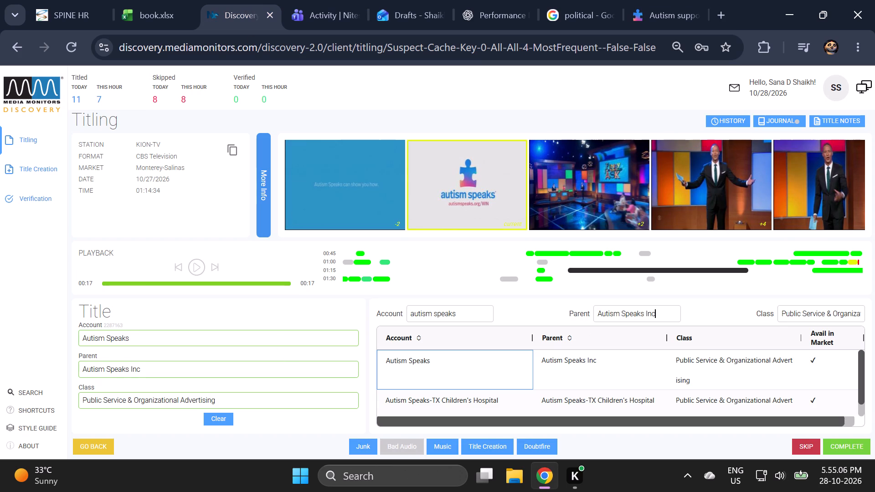
pyautogui.click(592, 359)
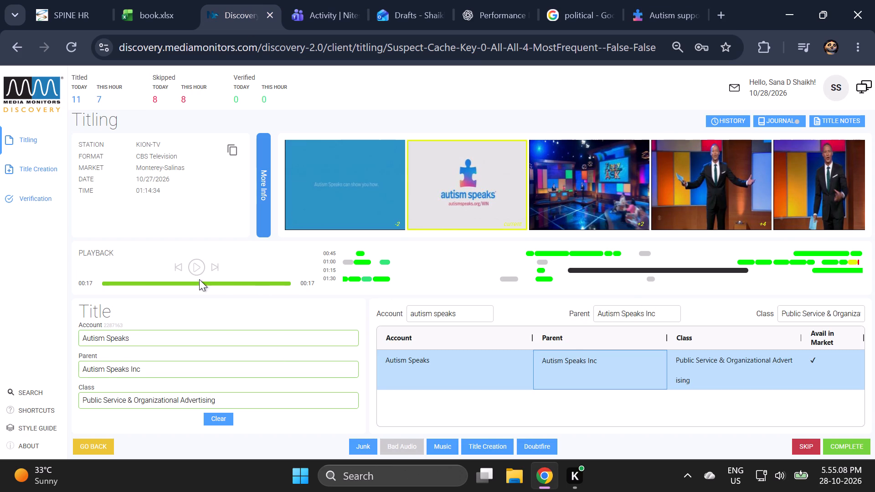
# Replay the KION-TV segment and log Autism Speaks in row 2250 of the book workbook's Discovery sheet.
pyautogui.click(172, 267)
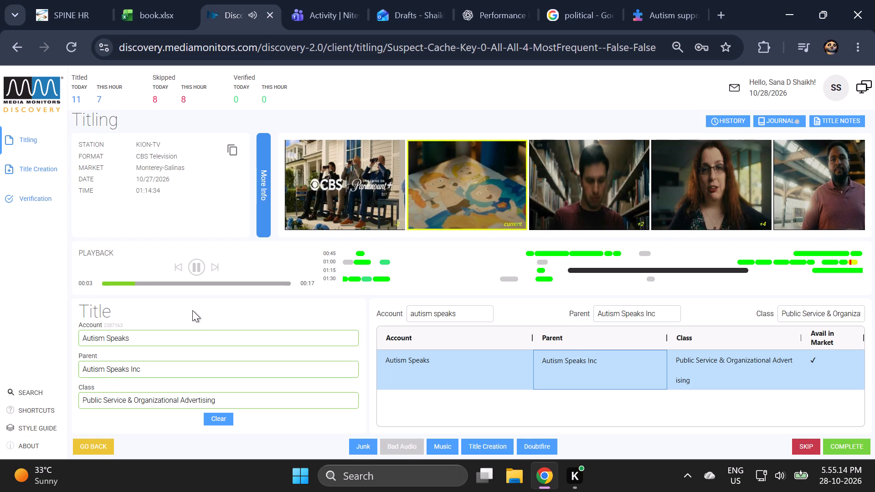
pyautogui.click(166, 343)
pyautogui.hotkey('ctrl', 'c')
pyautogui.click(164, 0)
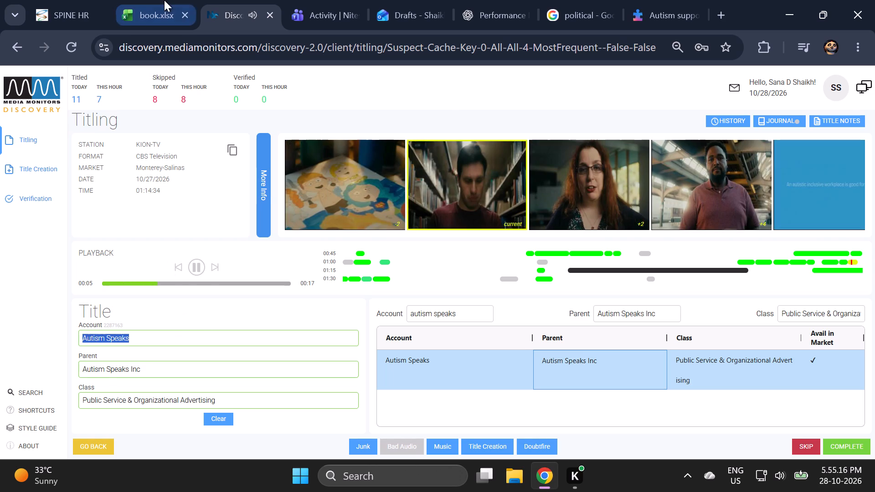
pyautogui.doubleClick(284, 313)
pyautogui.hotkey('ctrl', 'v')
pyautogui.click(438, 319)
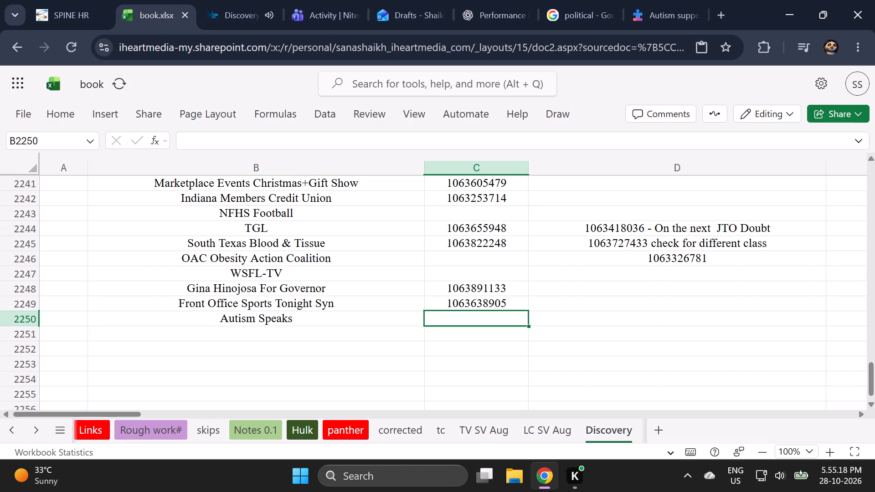
pyautogui.click(252, 0)
pyautogui.click(267, 140)
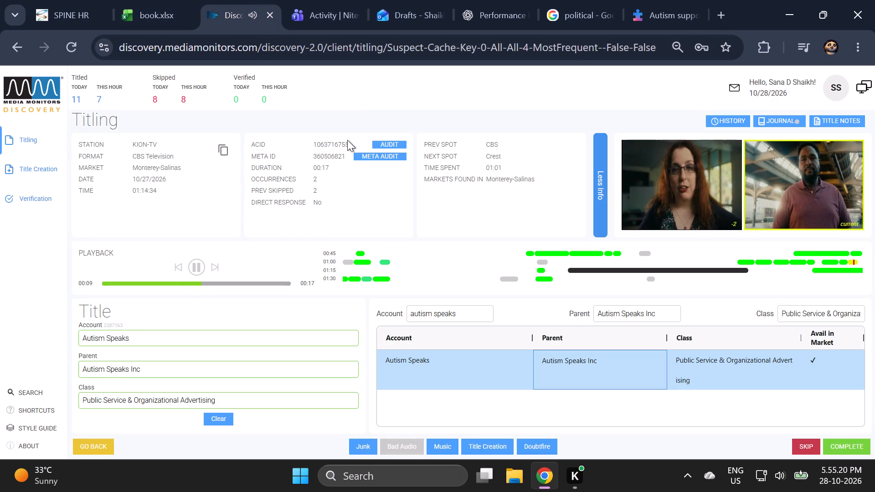
pyautogui.moveTo(348, 139); pyautogui.dragTo(296, 141)
pyautogui.hotkey('ctrl', 'c')
pyautogui.click(157, 11)
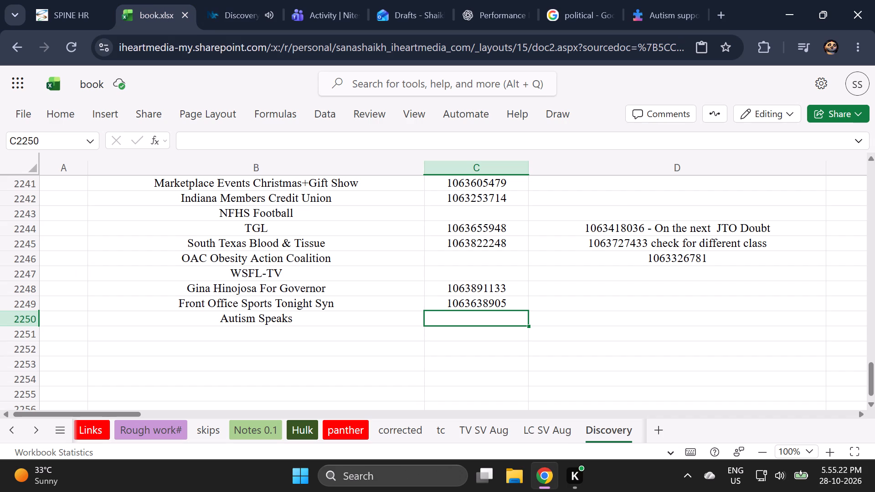
pyautogui.doubleClick(443, 318)
pyautogui.hotkey('ctrl', 'v')
# Return to Discovery, hide the extra segment details, and complete the KION-TV segment under Autism Speaks.
pyautogui.click(248, 0)
pyautogui.click(603, 222)
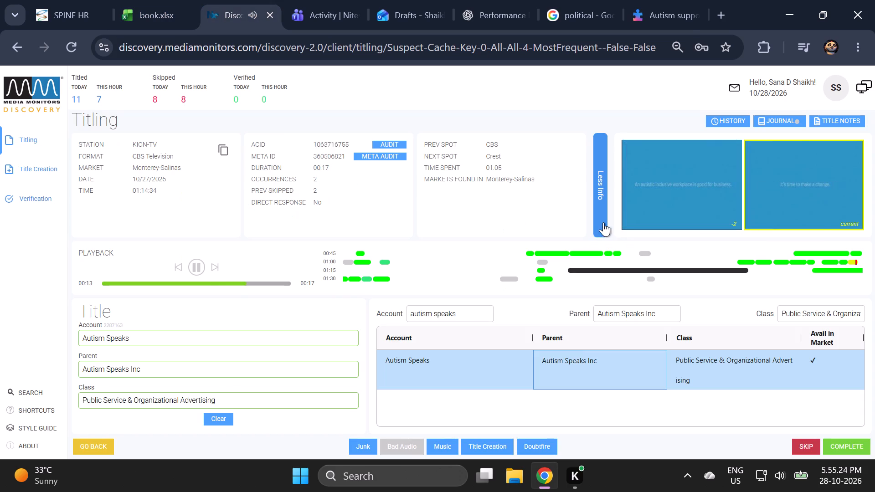
pyautogui.click(840, 366)
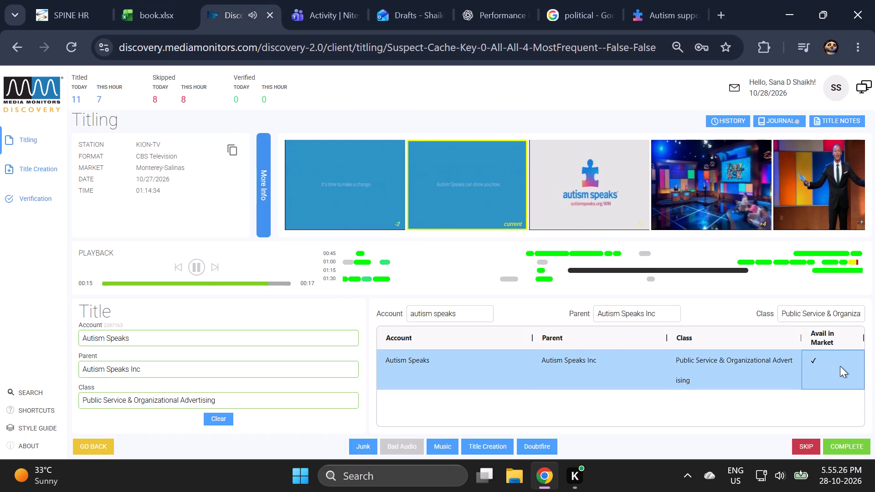
pyautogui.click(861, 439)
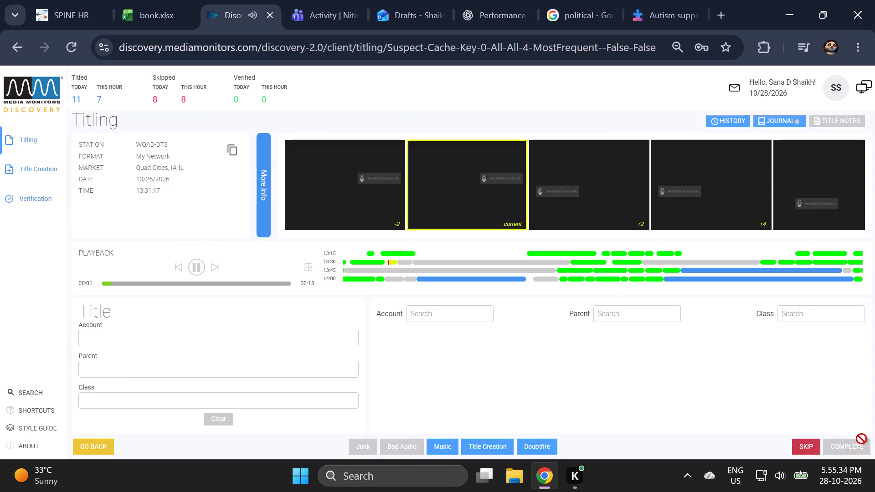
# Audit the WQAD-DT3 segment's airings with video and load the 10/27/2026 05:32 airing into the titling view.
pyautogui.click(262, 191)
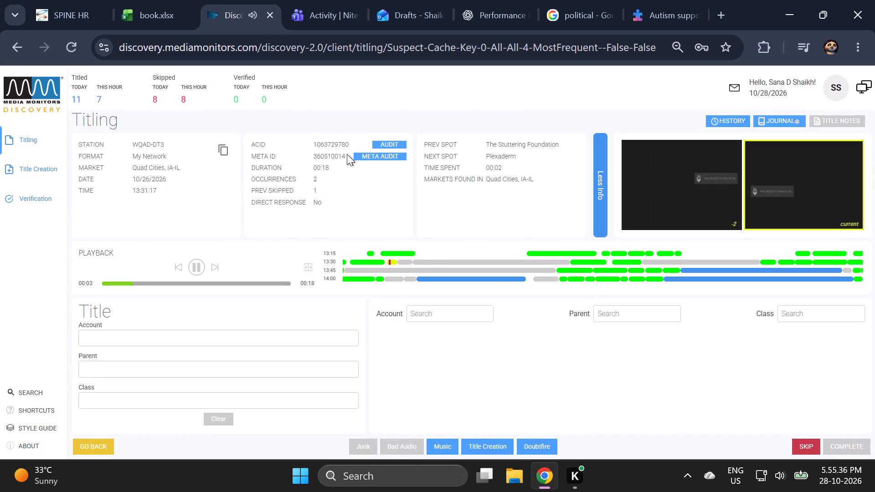
pyautogui.click(398, 142)
pyautogui.click(213, 344)
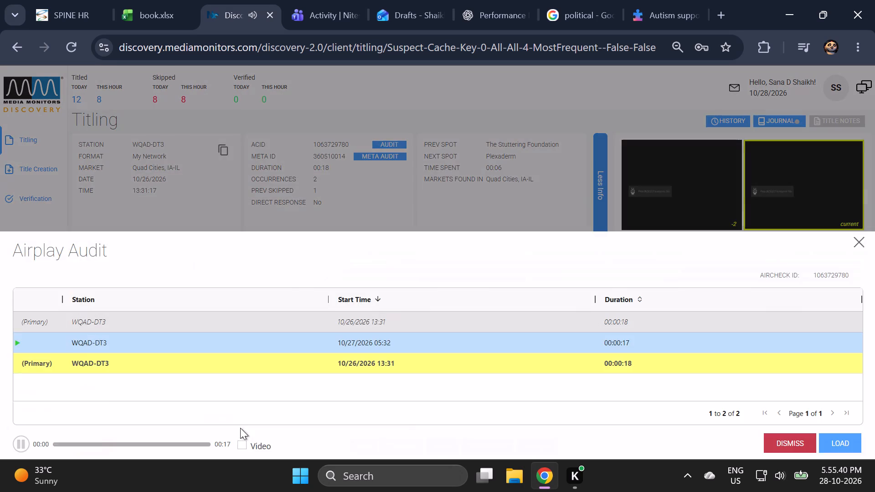
pyautogui.click(241, 446)
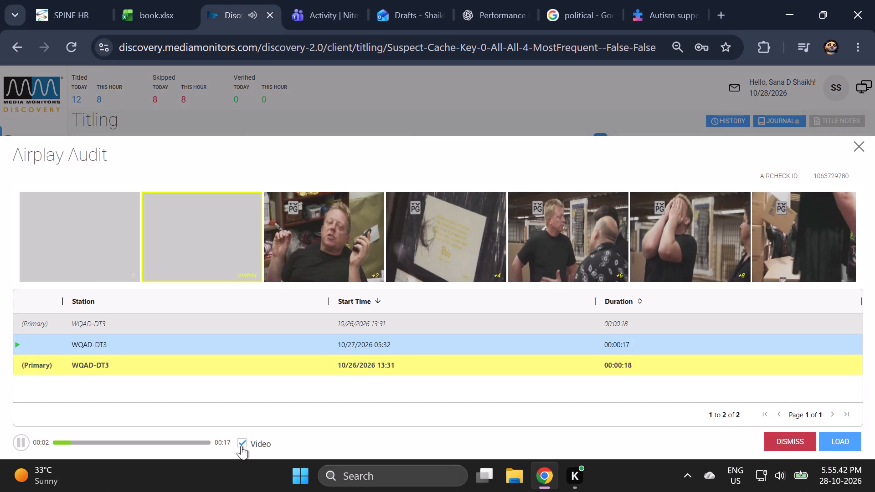
pyautogui.click(847, 448)
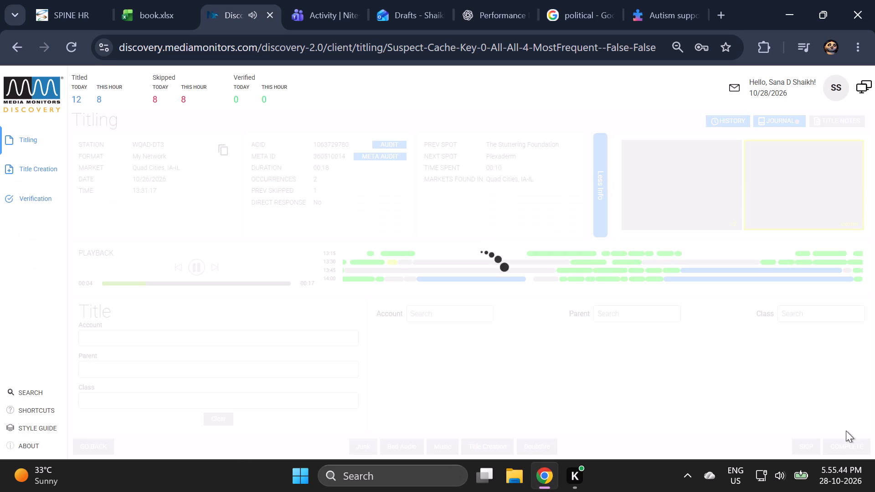
pyautogui.click(597, 176)
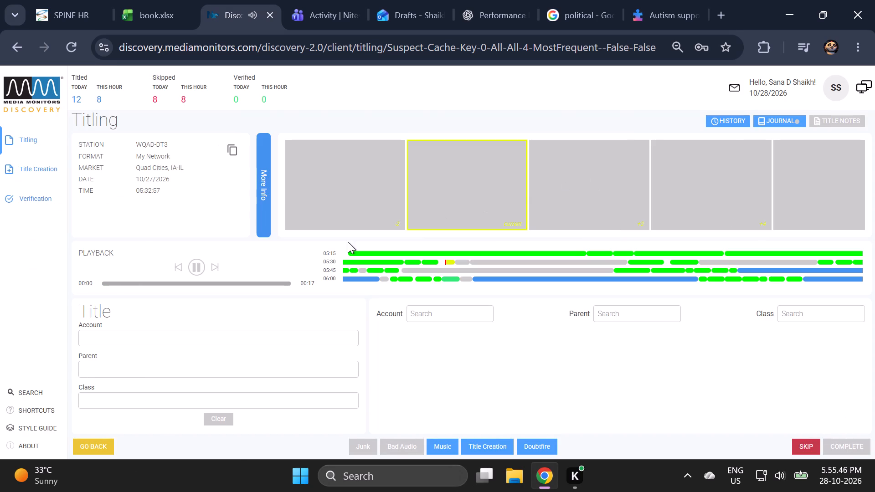
# Play the latter part of the loaded WQAD-DT3 airing and check the segment's history.
pyautogui.click(218, 266)
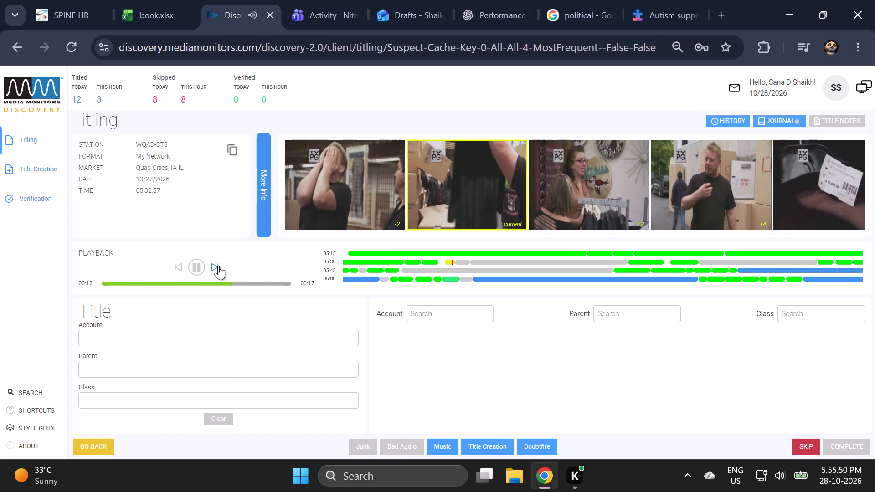
pyautogui.click(708, 130)
pyautogui.click(710, 127)
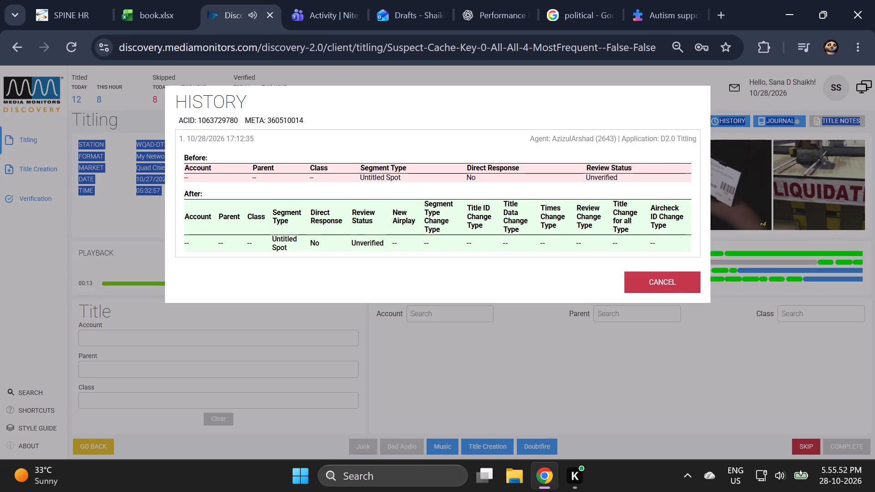
pyautogui.moveTo(664, 267); pyautogui.dragTo(664, 274)
pyautogui.click(664, 278)
pyautogui.click(662, 286)
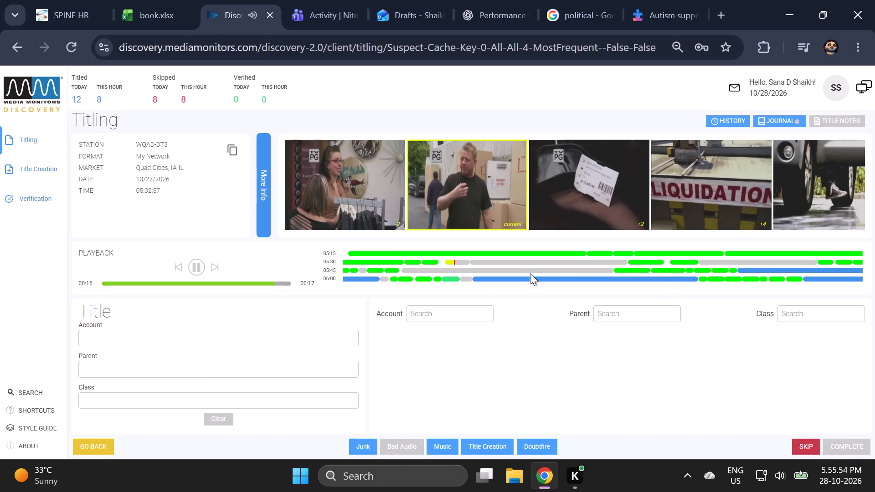
# Review the WQAD-DT3 airing's video frames and mark the segment as Junk.
pyautogui.keyDown('ctrl'); pyautogui.scroll(-2, 475, 284); pyautogui.keyUp('ctrl')
pyautogui.keyDown('ctrl'); pyautogui.scroll(2, 227, 302); pyautogui.keyUp('ctrl')
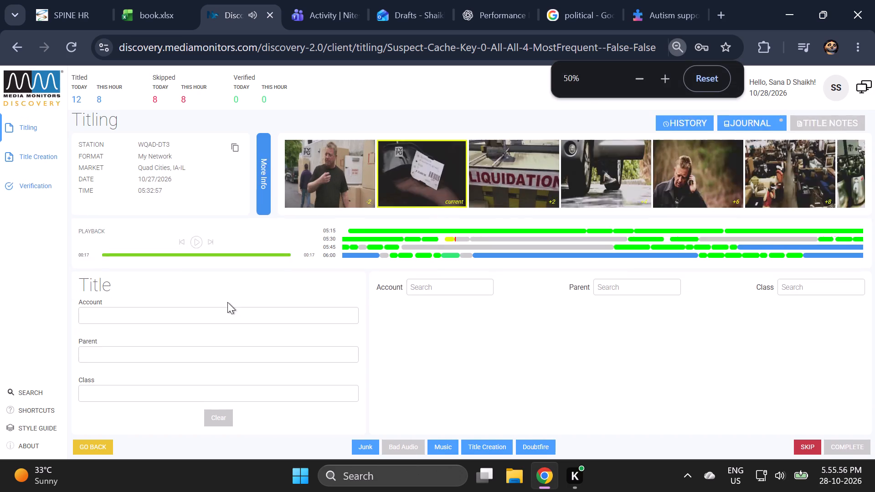
pyautogui.keyDown('ctrl'); pyautogui.scroll(2, 227, 302); pyautogui.keyUp('ctrl')
pyautogui.click(358, 449)
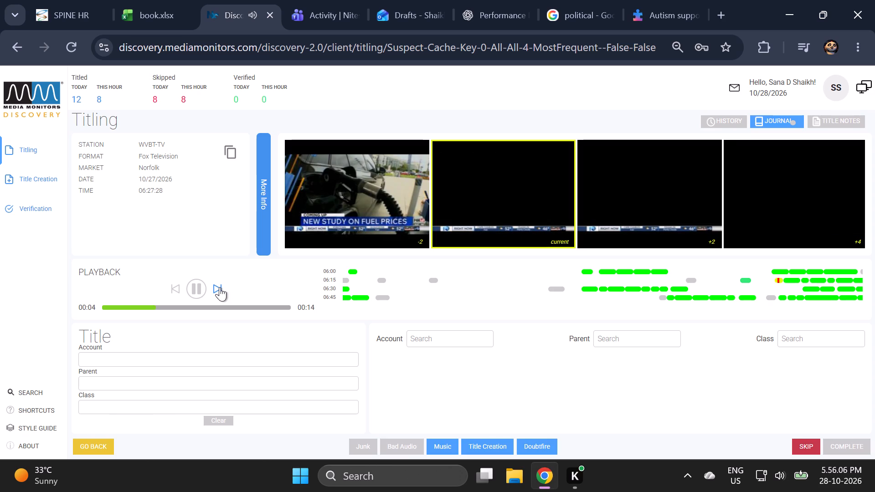
# Play through and replay the WVBT-TV 10/27/2026 06:27:28 segment, then mark it as Junk.
pyautogui.click(220, 287)
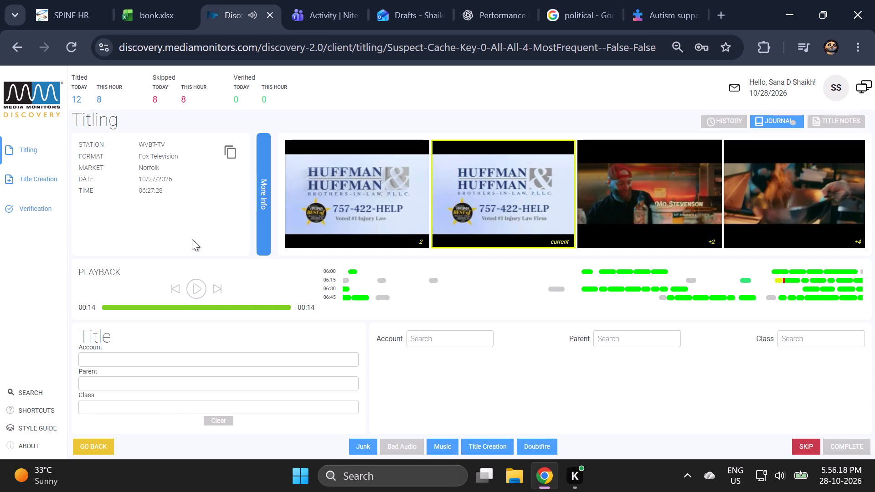
pyautogui.click(175, 289)
pyautogui.click(216, 365)
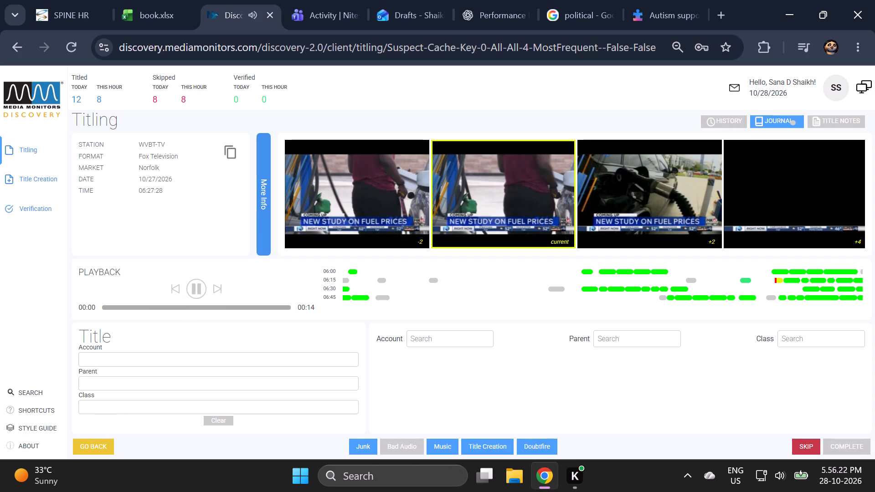
pyautogui.click(199, 289)
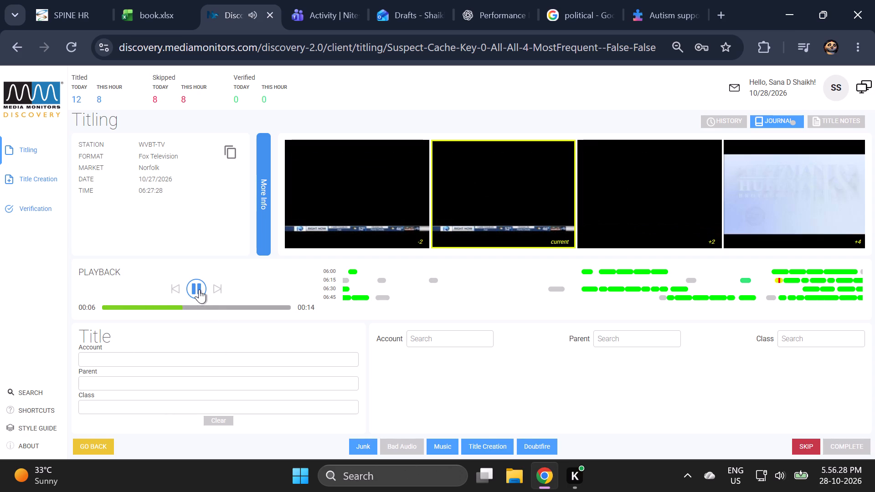
pyautogui.click(362, 442)
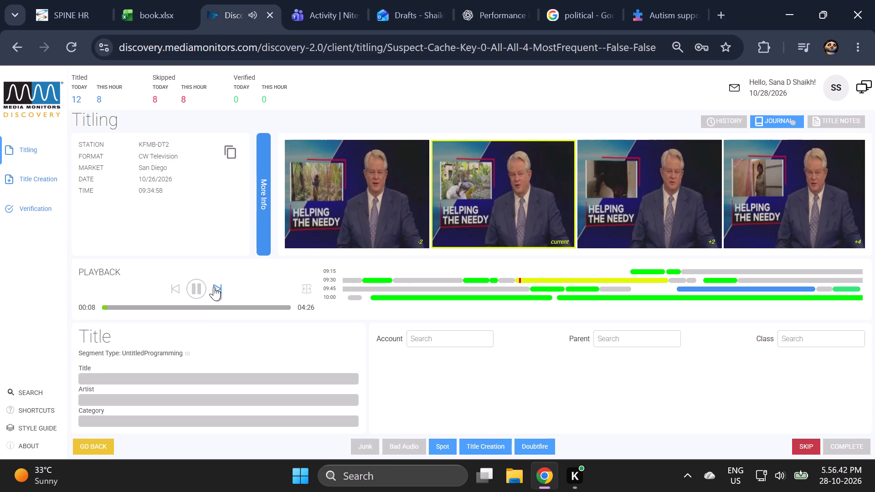
# Skim the KFMB-DT2 10/26/2026 09:34:58 programming segment through to its end and mark it as Junk.
pyautogui.click(222, 285)
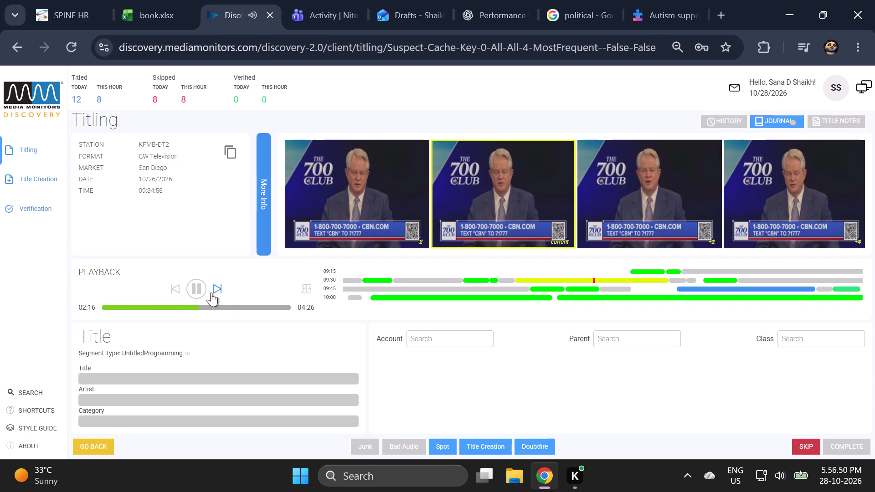
pyautogui.click(213, 288)
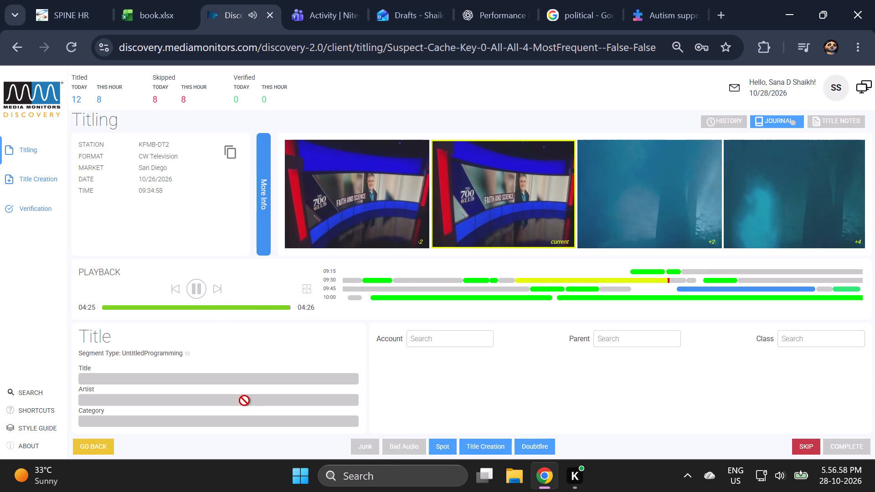
pyautogui.click(364, 445)
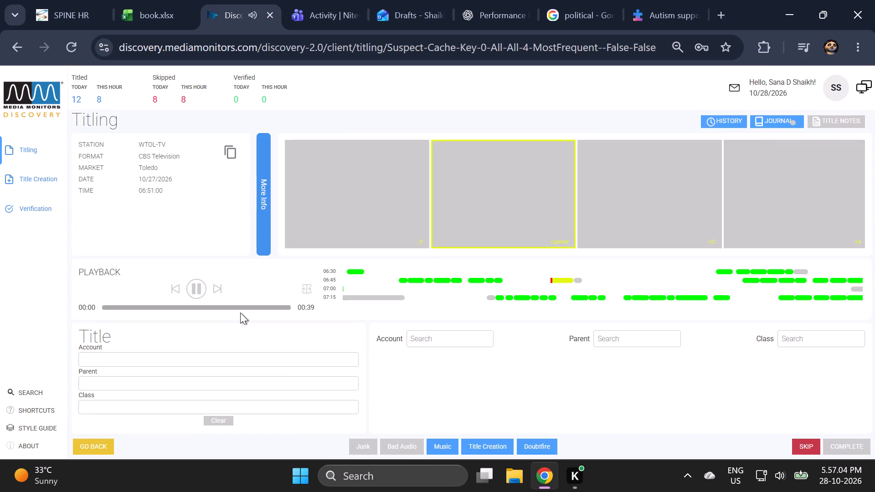
# Skip ahead in the playback of the WTOL-TV 10/27/2026 06:51:00 segment to review its content.
pyautogui.click(220, 291)
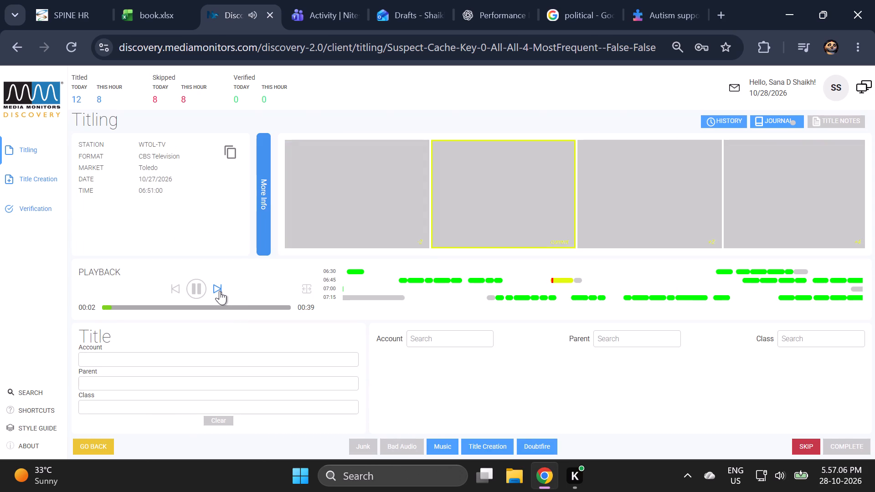